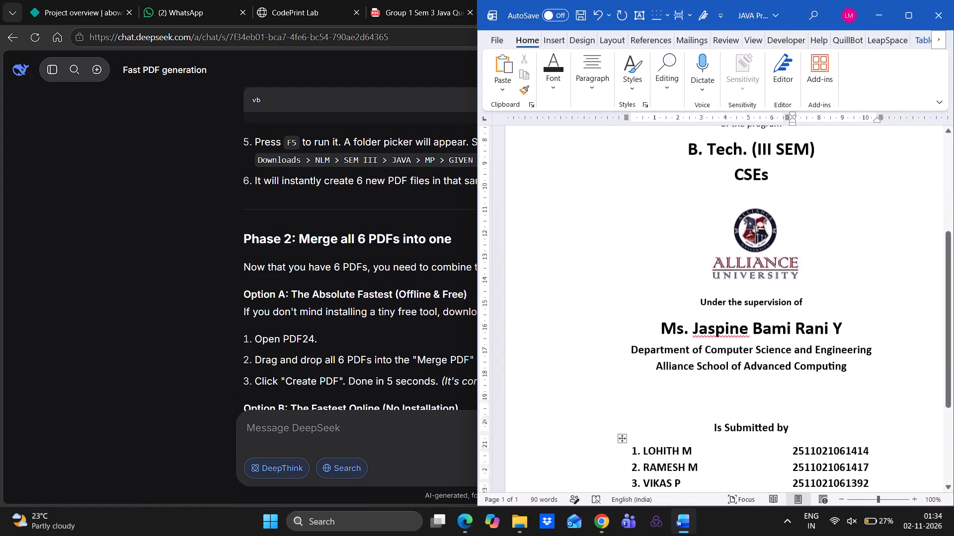
pyautogui.scroll(-1, 671, 285)
pyautogui.click(934, 12)
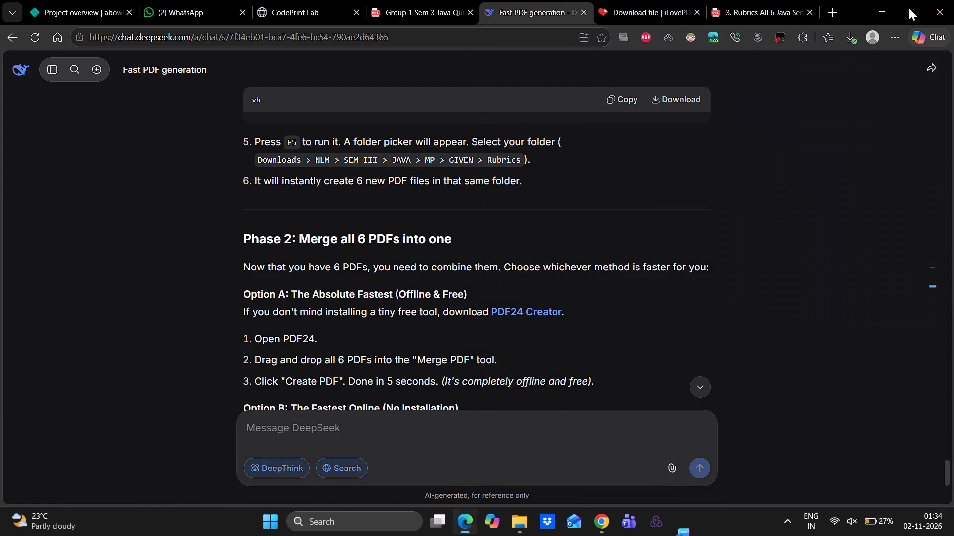
# In the browser tab showing the Group 1 report, open the Java project cover page PDF from the MP > Create folder.
pyautogui.click(411, 0)
pyautogui.hotkey('ctrl', 'o')
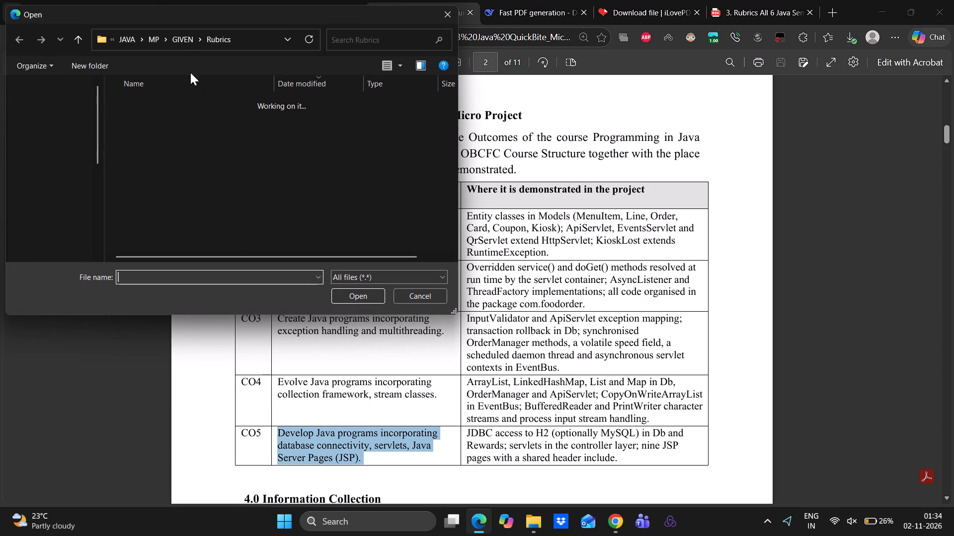
pyautogui.click(174, 41)
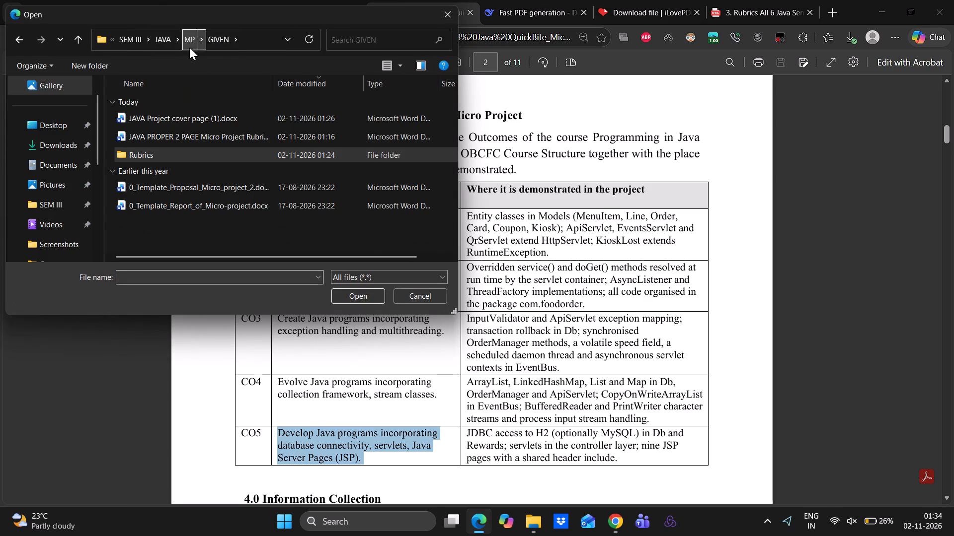
pyautogui.click(186, 42)
pyautogui.doubleClick(156, 135)
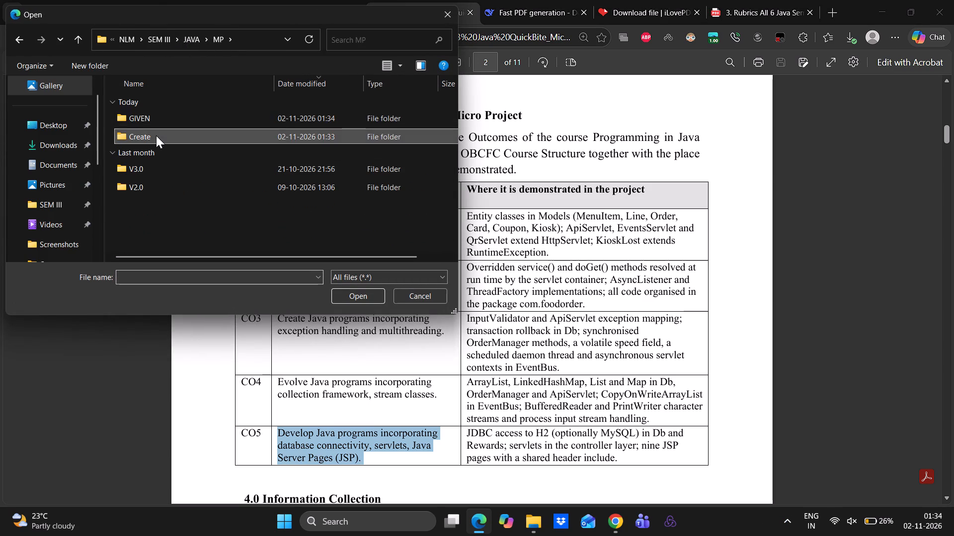
pyautogui.doubleClick(153, 141)
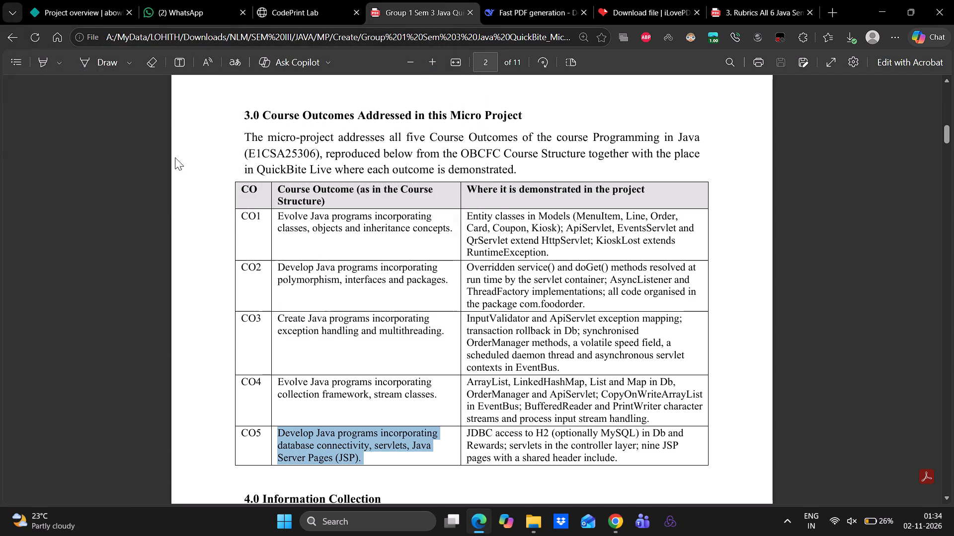
# Print one black-and-white portrait copy of the whole Java cover page PDF on the HP Ink Tank Wireless 410 series.
pyautogui.hotkey('ctrl', 'p')
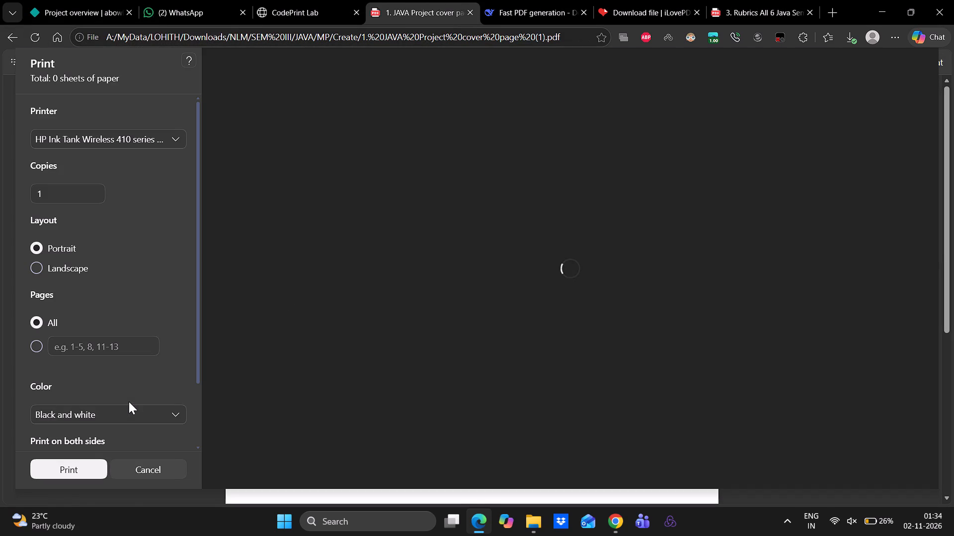
pyautogui.press('Return')
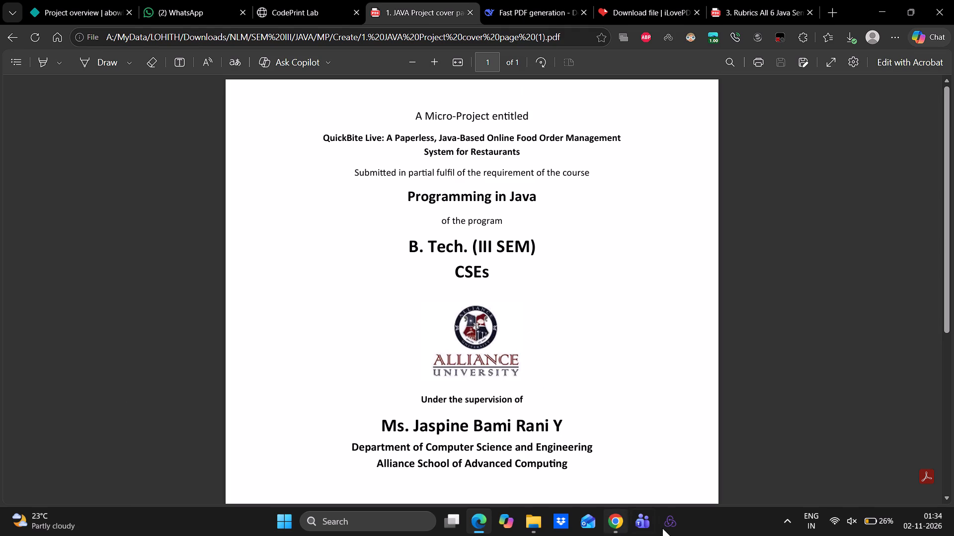
# In File Explorer, open Project cover page (1).docx from SEM III > DM > MP > Rubrics.
pyautogui.click(530, 513)
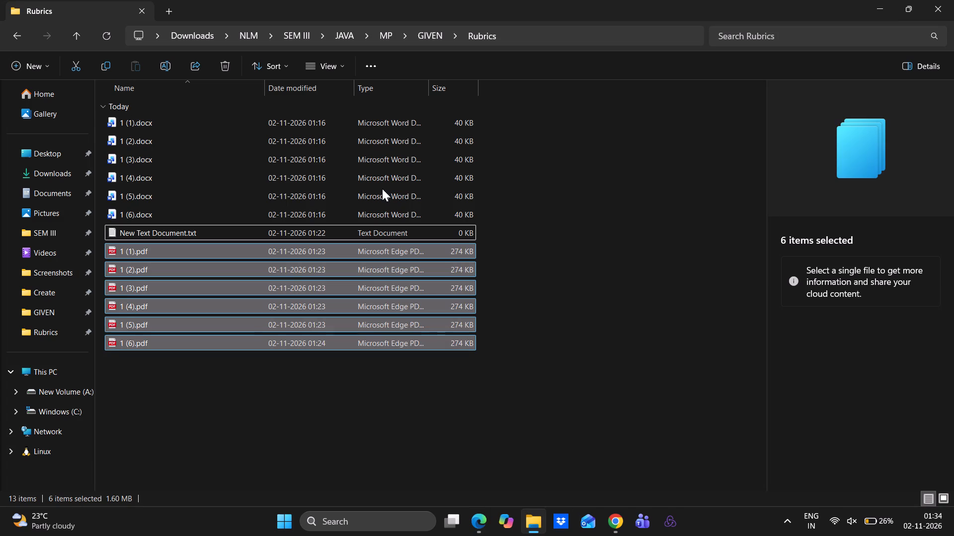
pyautogui.click(299, 34)
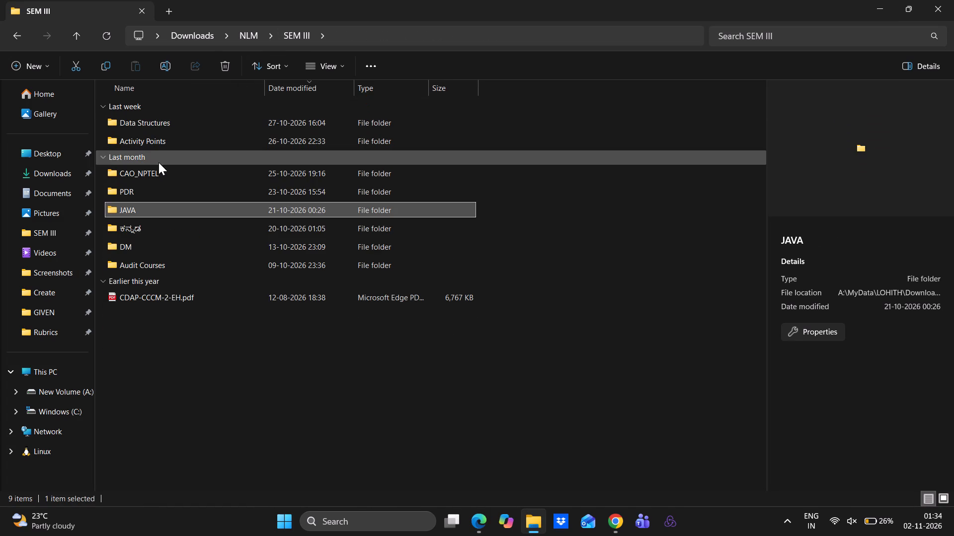
pyautogui.doubleClick(147, 240)
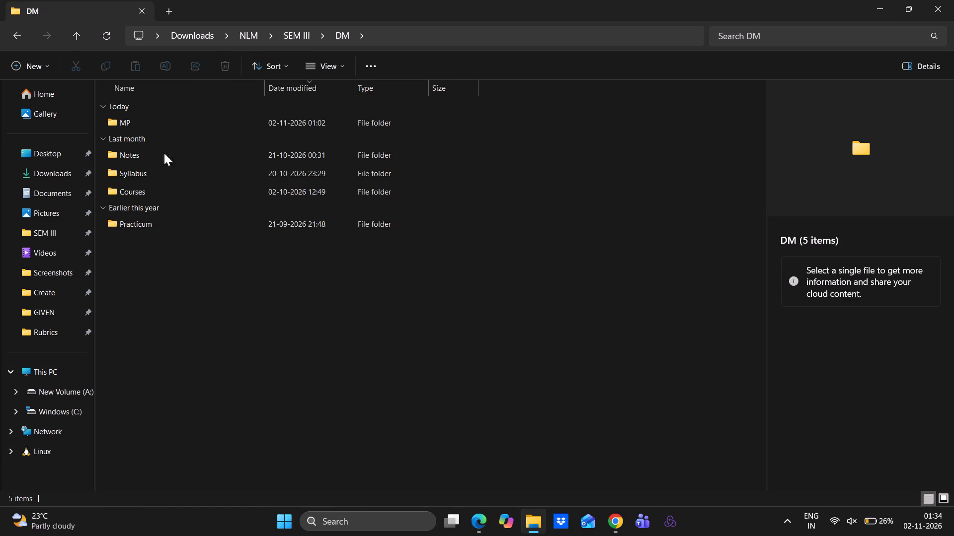
pyautogui.doubleClick(159, 123)
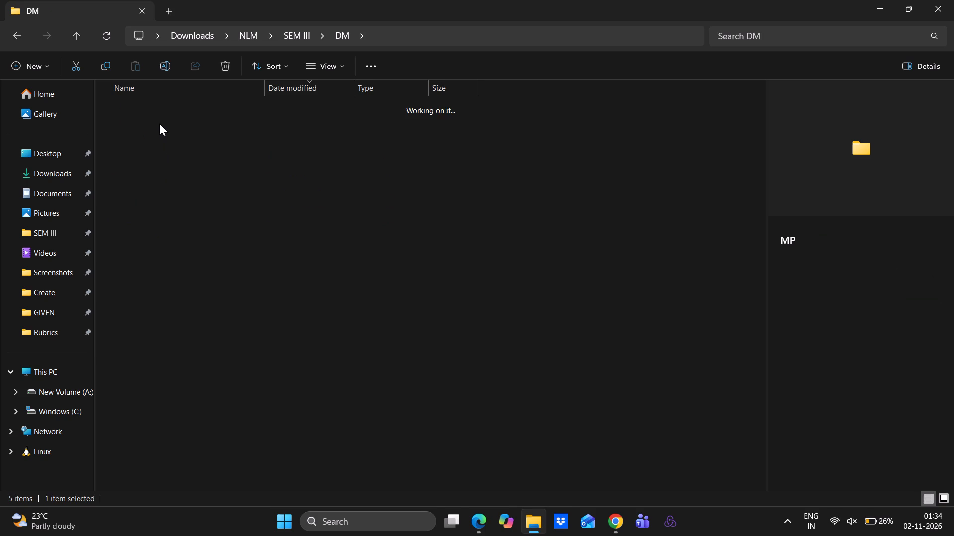
pyautogui.doubleClick(159, 123)
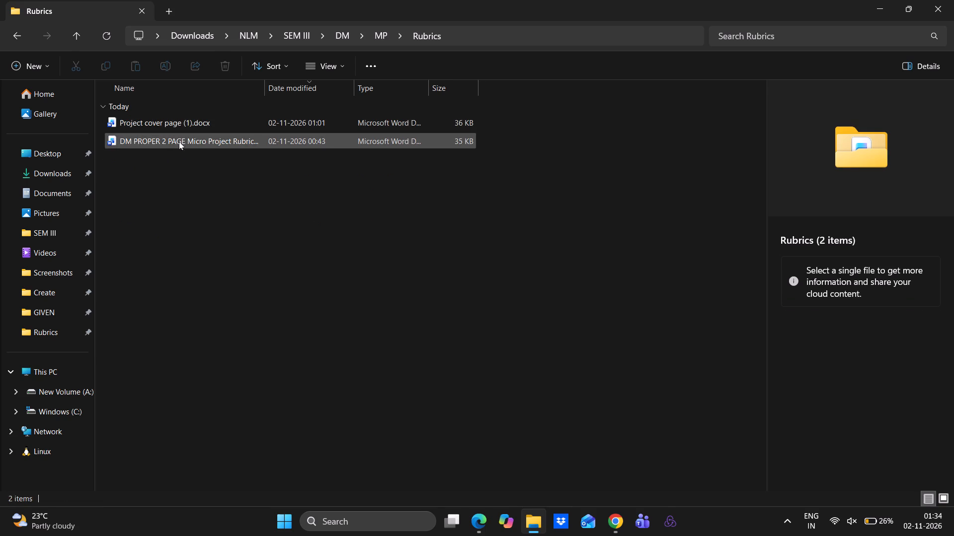
pyautogui.doubleClick(164, 121)
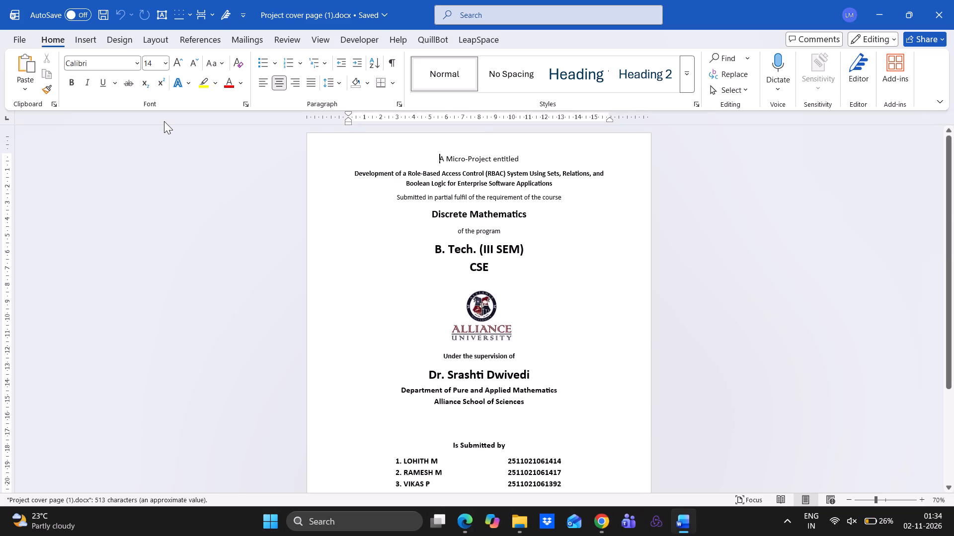
# Reposition the student names and numbers table under "Is Submitted by" slightly to the left of its original place on the cover page.
pyautogui.scroll(-1, 325, 316)
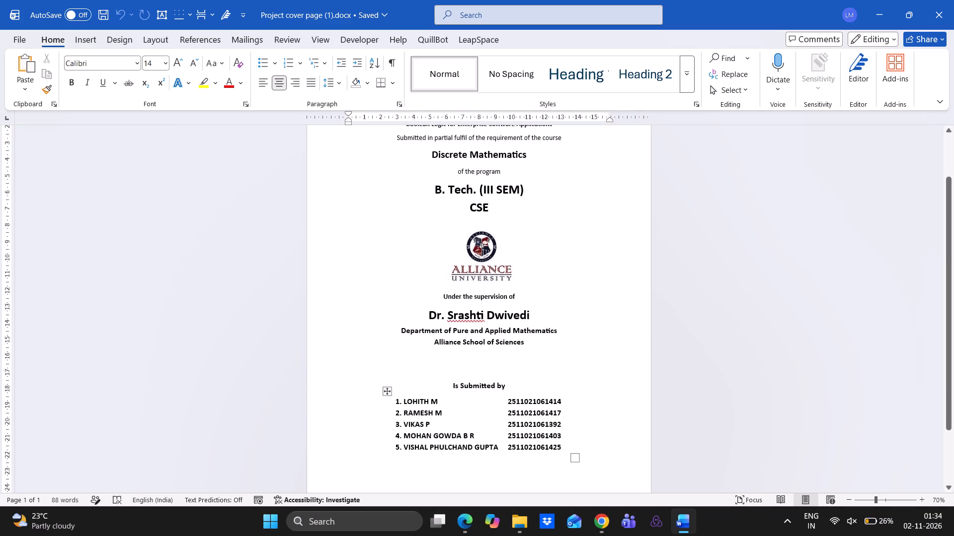
pyautogui.scroll(-2, 463, 444)
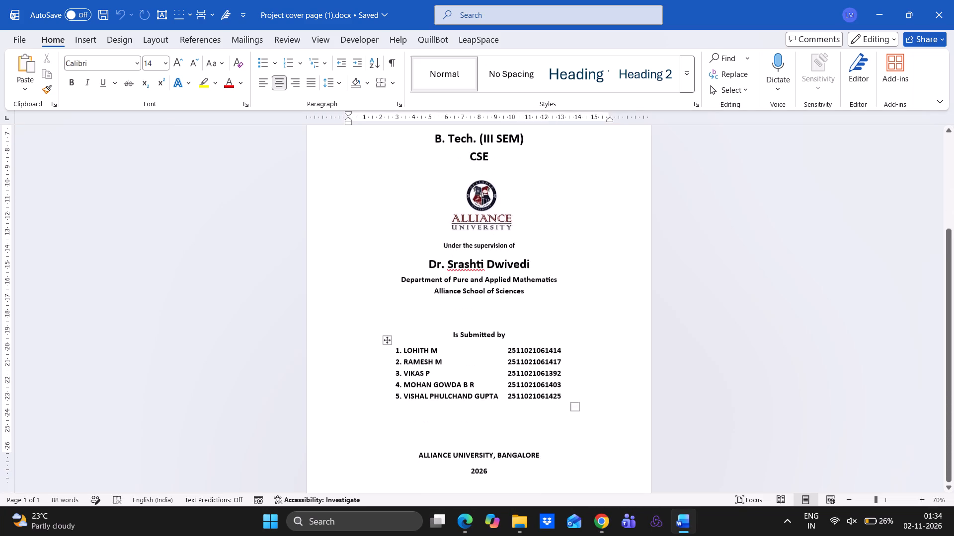
pyautogui.scroll(5, 463, 444)
pyautogui.scroll(-2, 463, 444)
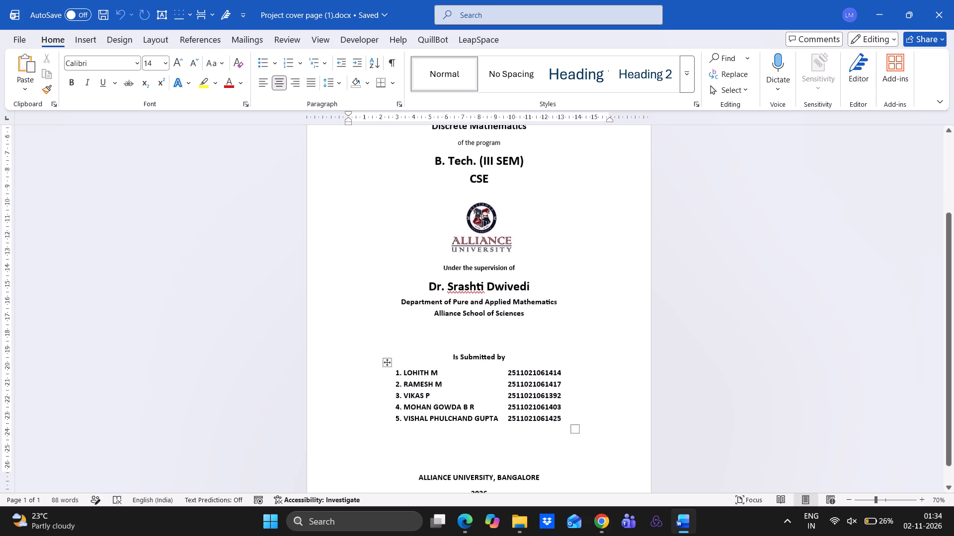
pyautogui.scroll(-1, 463, 444)
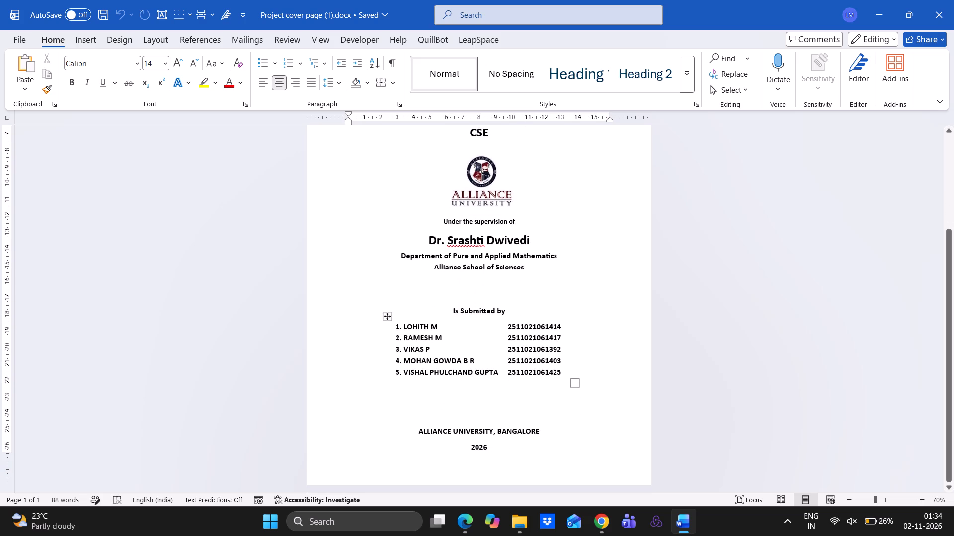
pyautogui.click(411, 332)
pyautogui.moveTo(388, 316); pyautogui.dragTo(392, 315)
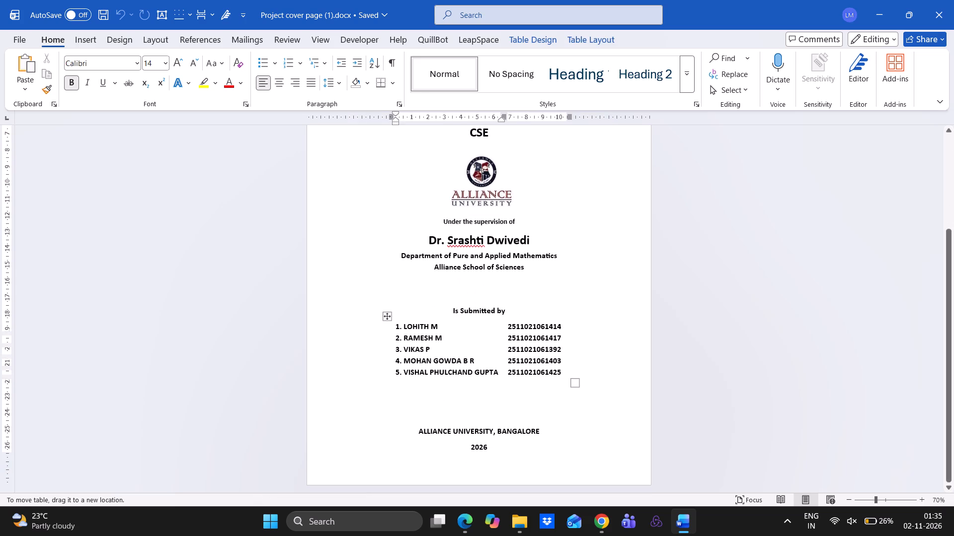
pyautogui.moveTo(392, 315); pyautogui.dragTo(401, 317)
pyautogui.click(400, 316)
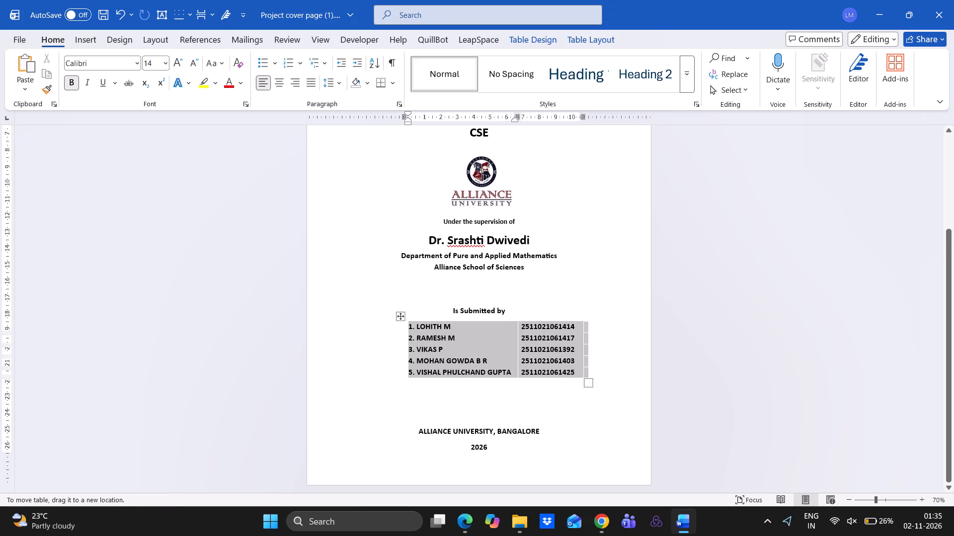
pyautogui.click(400, 318)
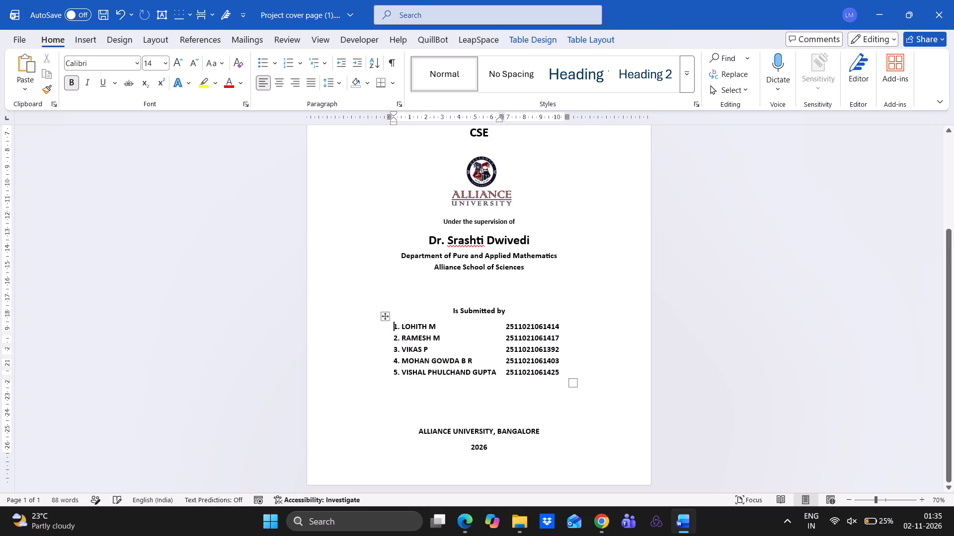
pyautogui.click(383, 318)
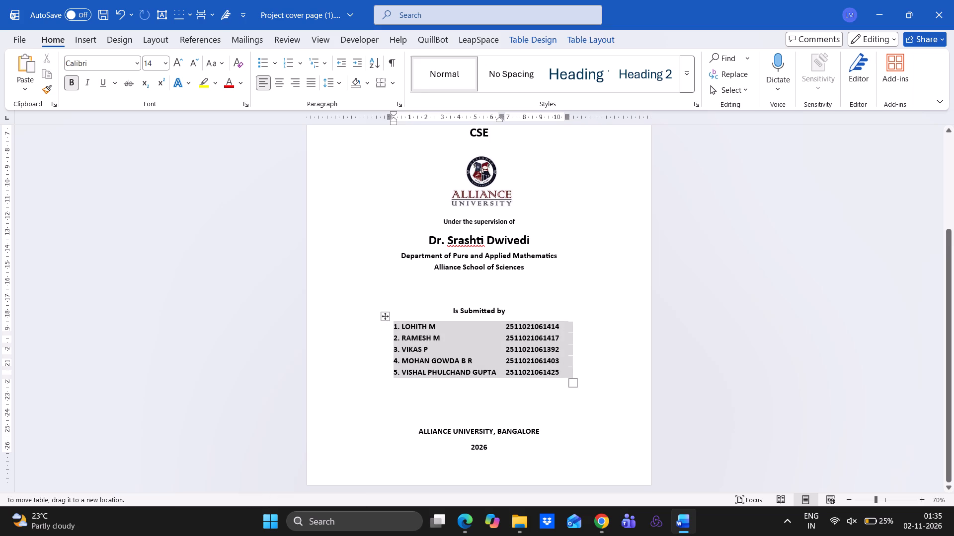
pyautogui.moveTo(386, 317); pyautogui.dragTo(401, 317)
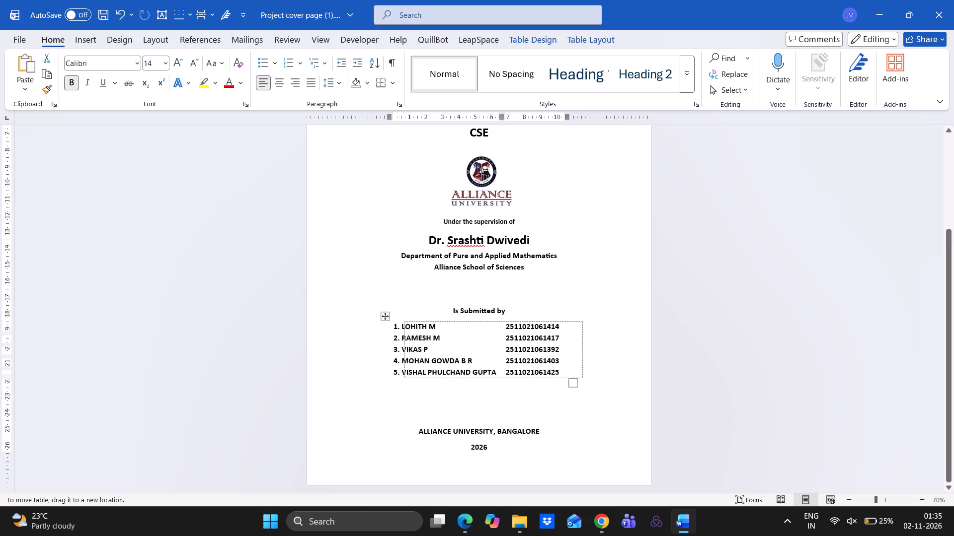
pyautogui.moveTo(401, 317); pyautogui.dragTo(396, 319)
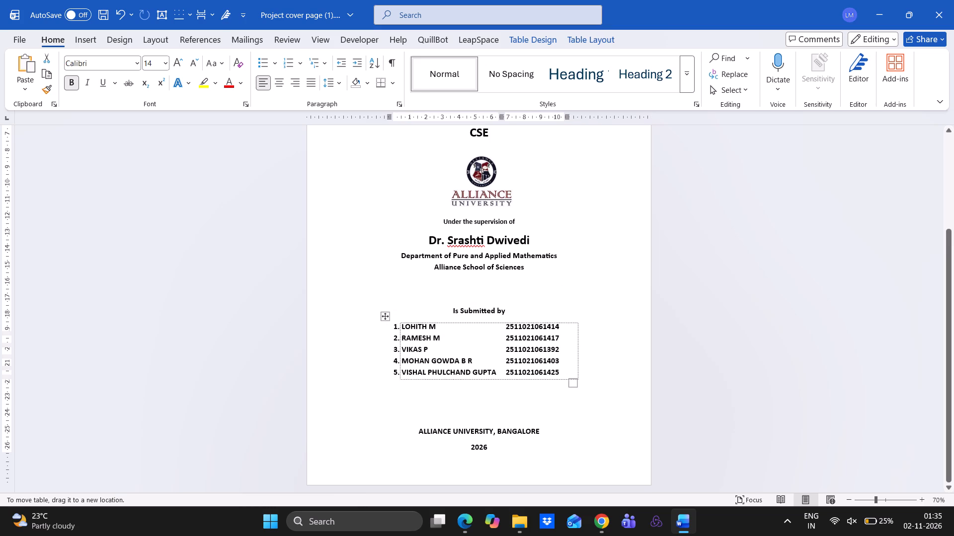
pyautogui.moveTo(396, 319); pyautogui.dragTo(394, 318)
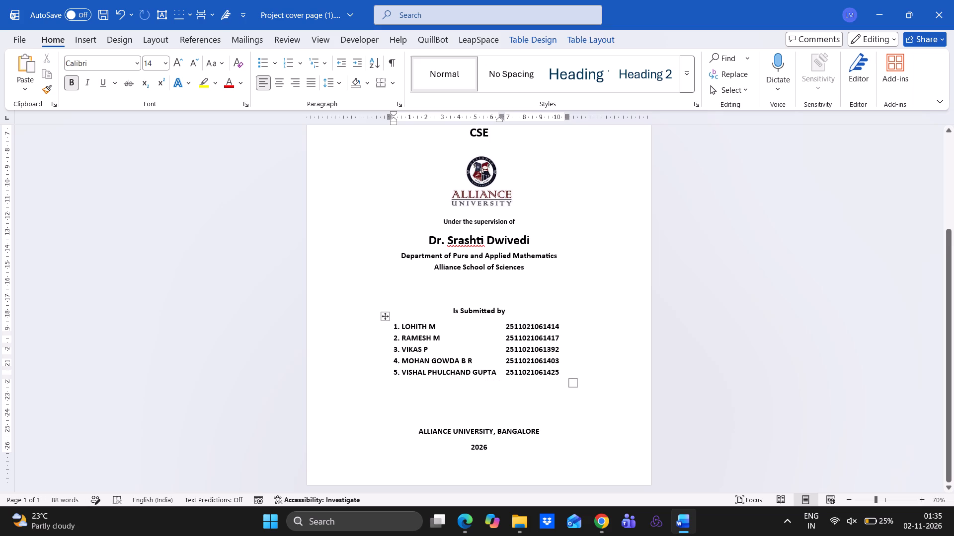
pyautogui.click(416, 301)
pyautogui.scroll(-1, 416, 301)
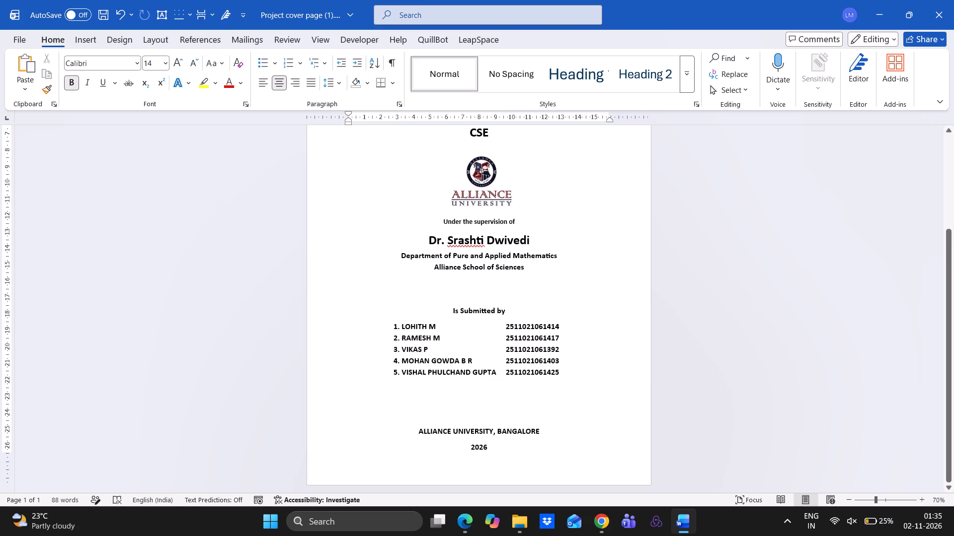
# Save the edited Discrete Mathematics project cover page document under its existing name.
pyautogui.hotkey('alt', 'Tab')
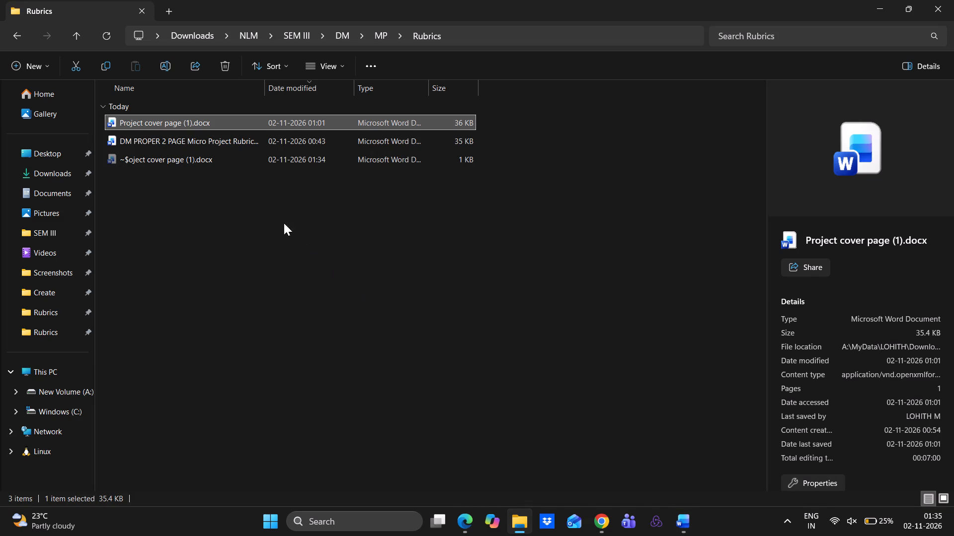
pyautogui.hotkey('alt', 'Tab')
pyautogui.hotkey('ctrl', 's')
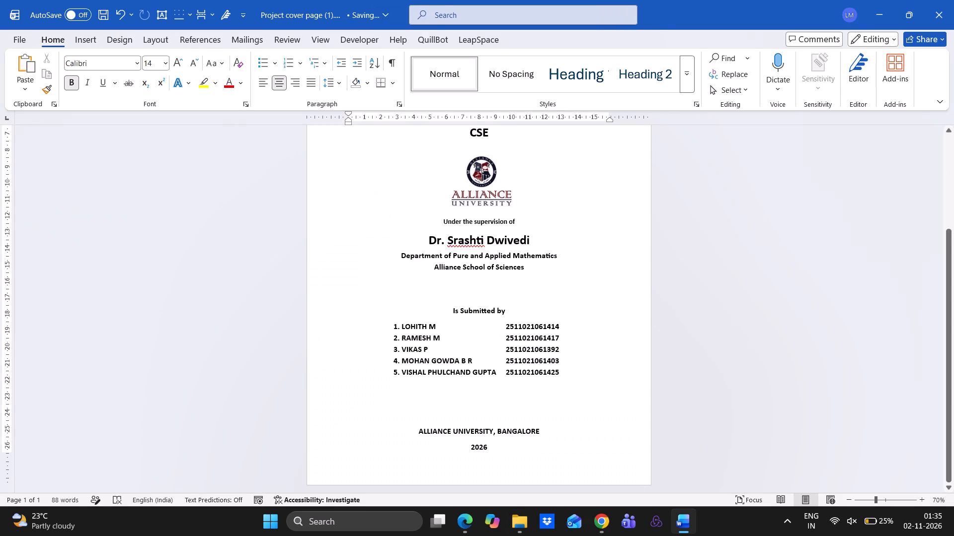
# Configure the HP Ink Tank Wireless 410 series for A4 paper, Black Ink Only grayscale and Best print quality for the cover page.
pyautogui.scroll(5, 331, 247)
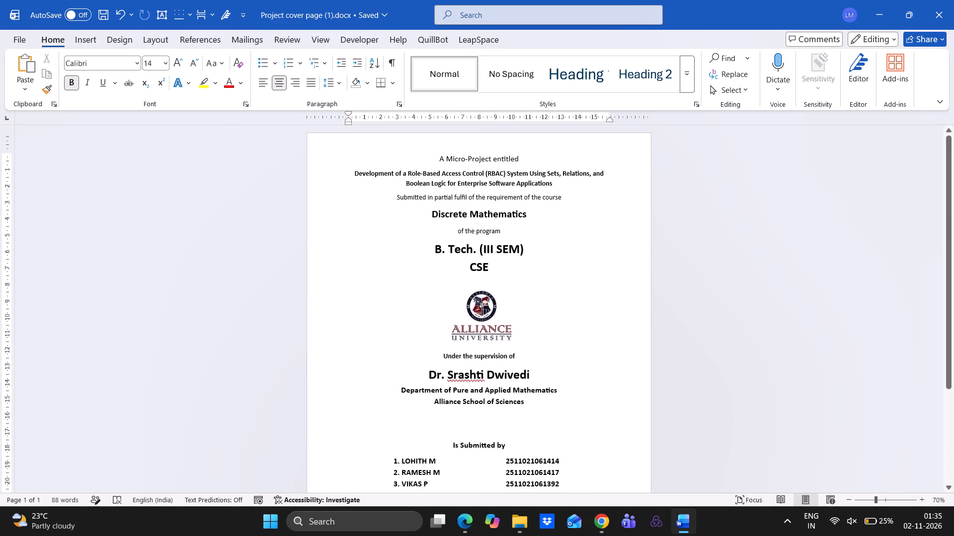
pyautogui.scroll(-3, 331, 247)
pyautogui.hotkey('ctrl', 'p')
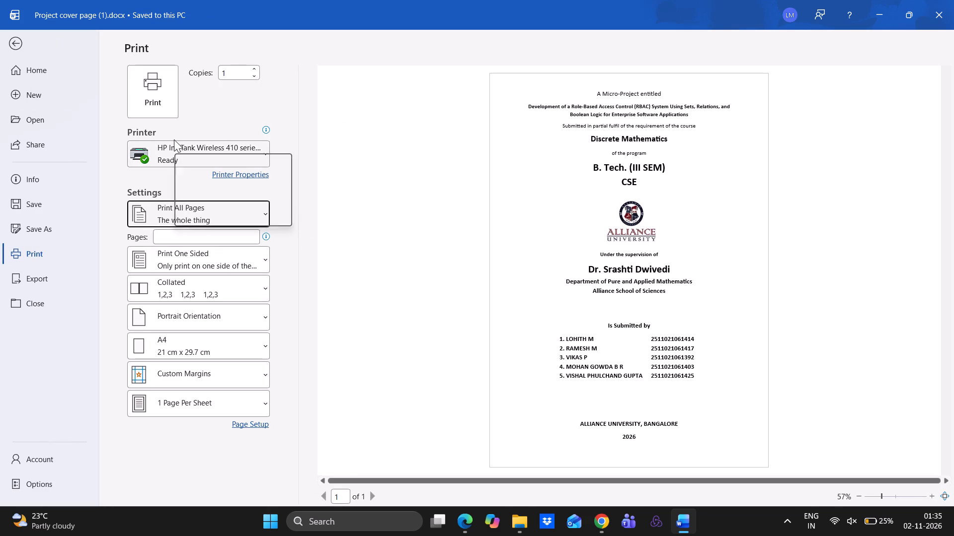
pyautogui.click(250, 426)
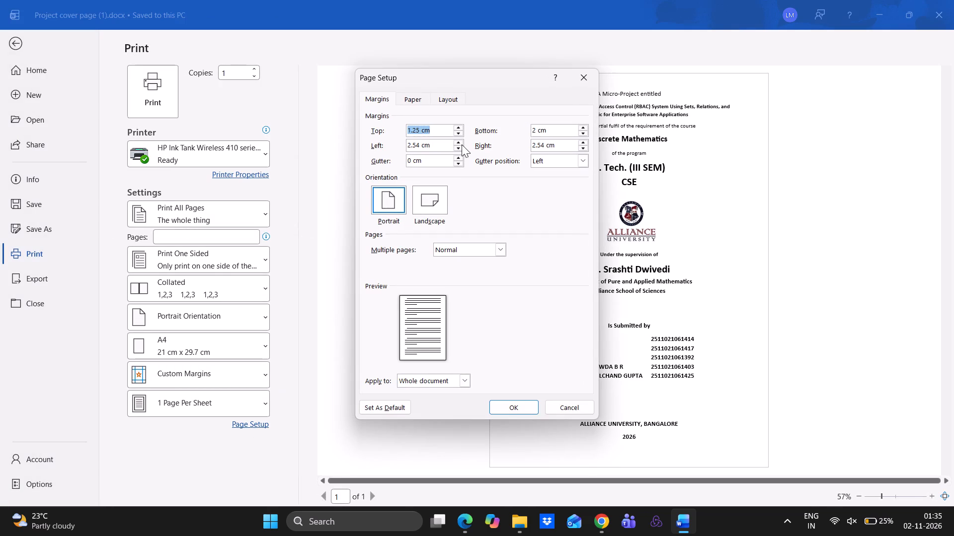
pyautogui.click(576, 79)
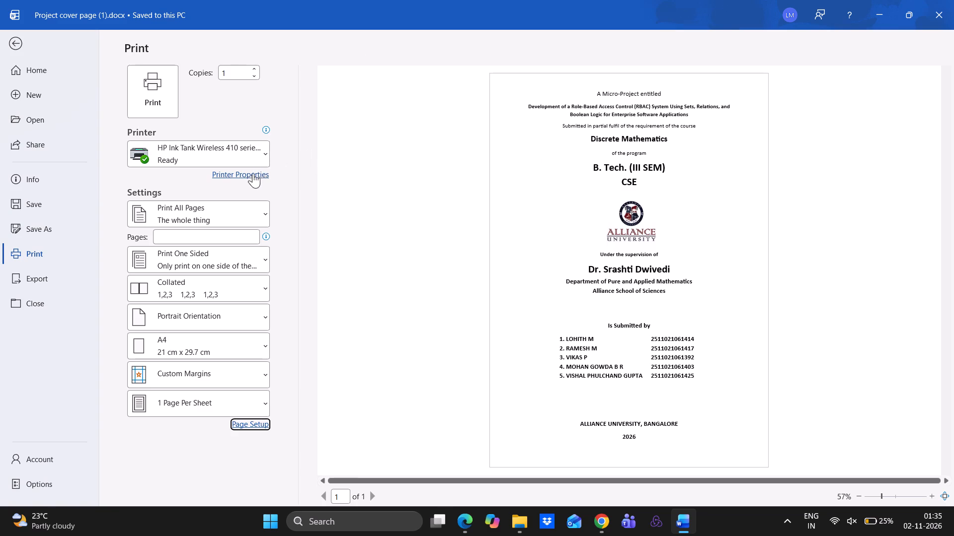
pyautogui.click(250, 175)
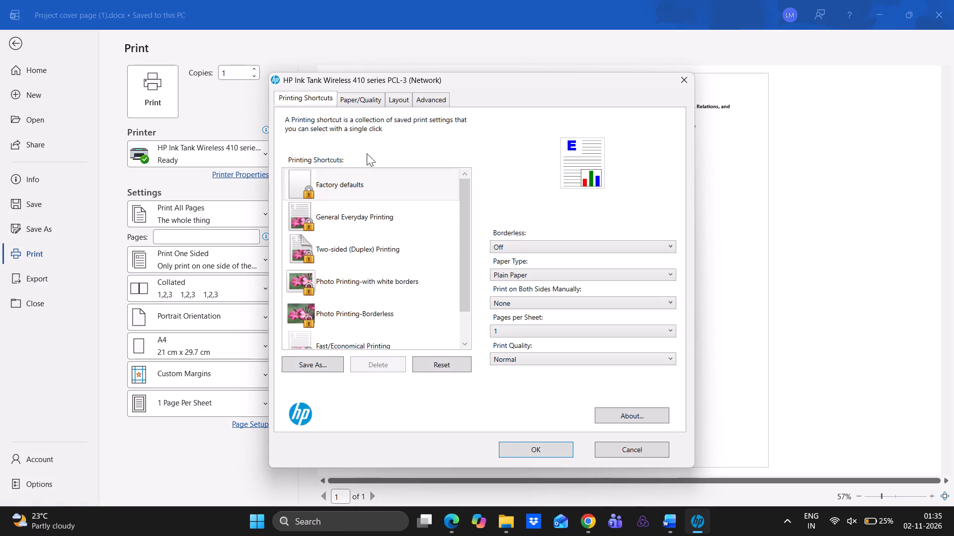
pyautogui.click(371, 104)
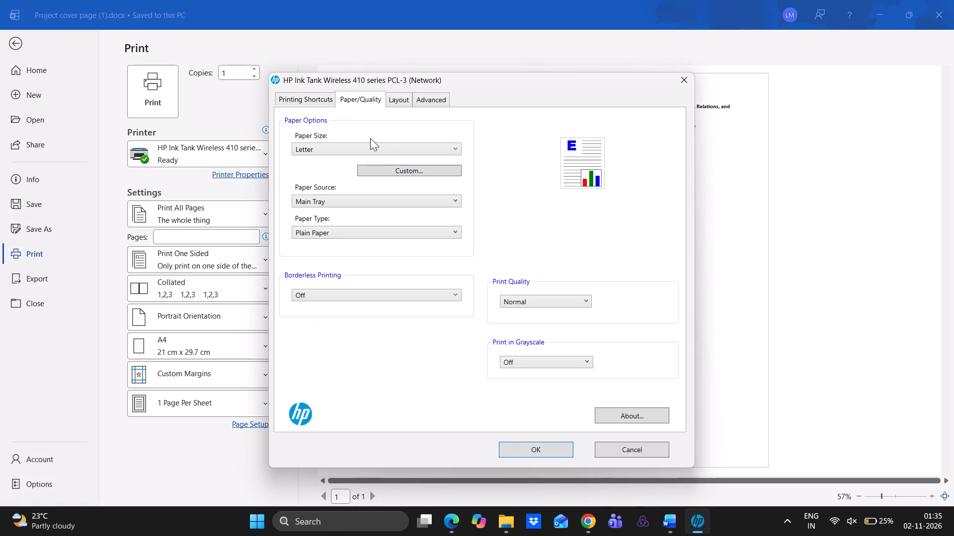
pyautogui.click(383, 150)
pyautogui.click(322, 207)
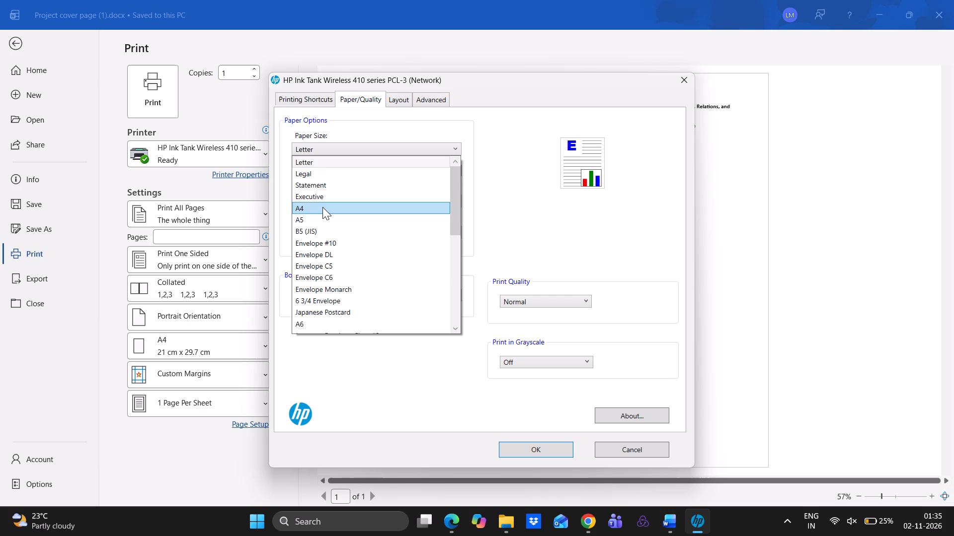
pyautogui.click(555, 364)
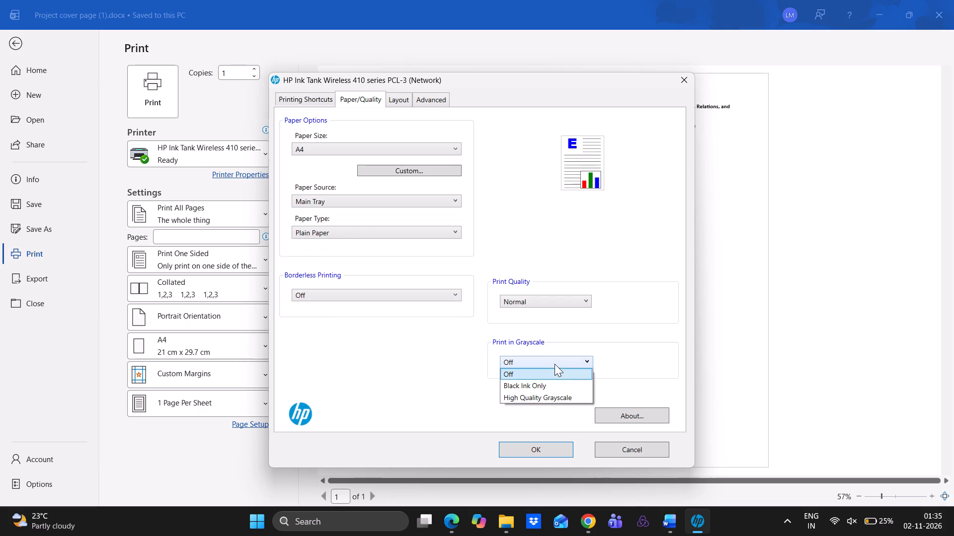
pyautogui.click(538, 386)
pyautogui.click(530, 294)
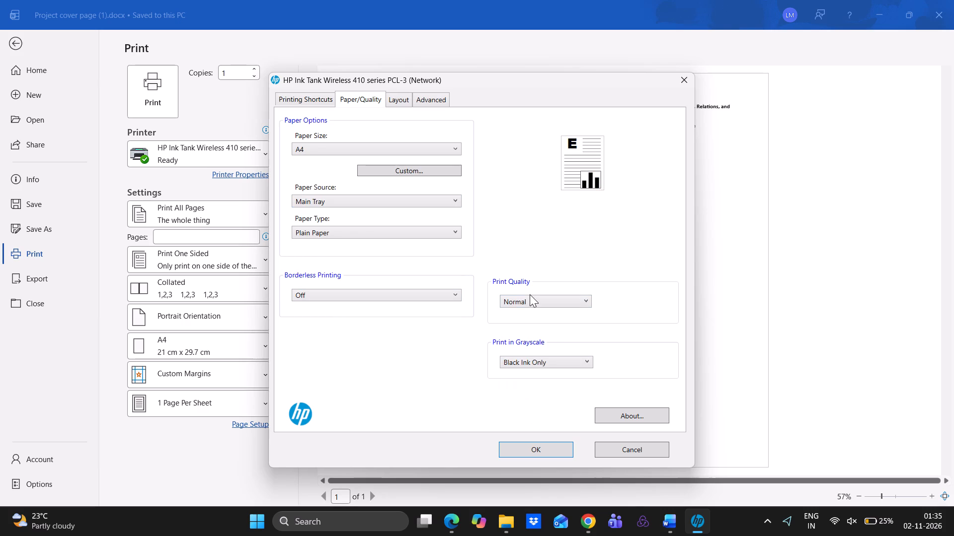
pyautogui.click(530, 303)
pyautogui.click(525, 335)
pyautogui.click(537, 457)
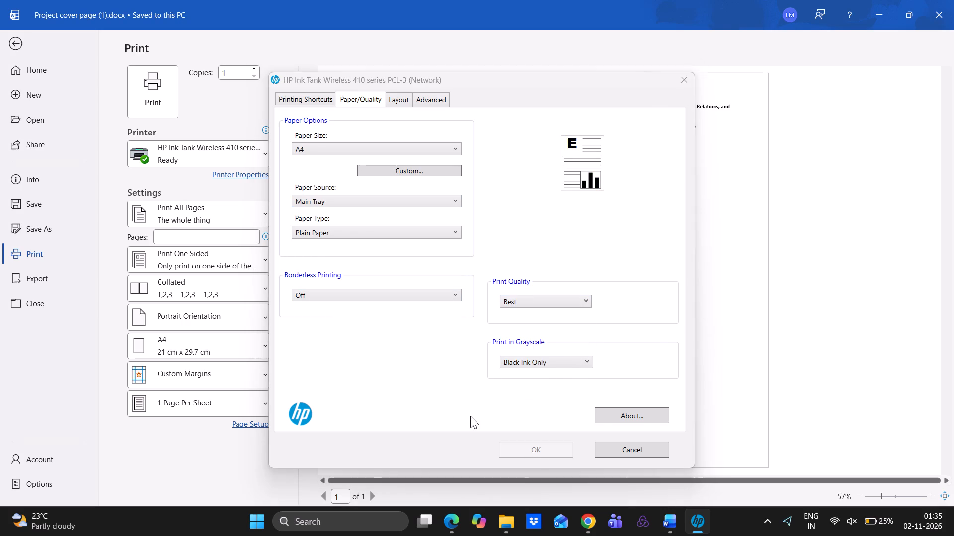
# Print one copy of the whole cover page on the HP Ink Tank Wireless 410 series and close the document.
pyautogui.click(138, 102)
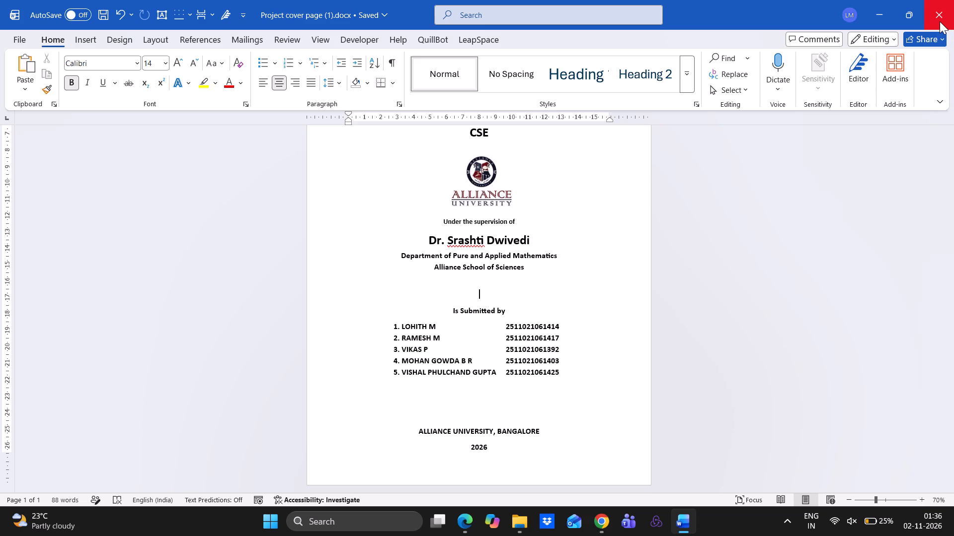
pyautogui.click(940, 21)
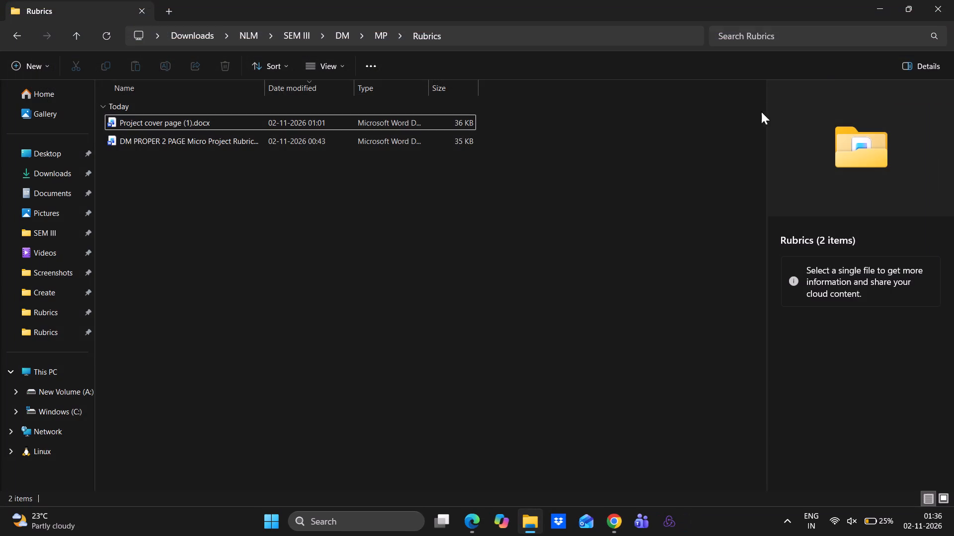
# Open DM PROPER 2 PAGE Micro Project Rubrics.docx from the DM Rubrics folder, and return to the folder window.
pyautogui.doubleClick(169, 141)
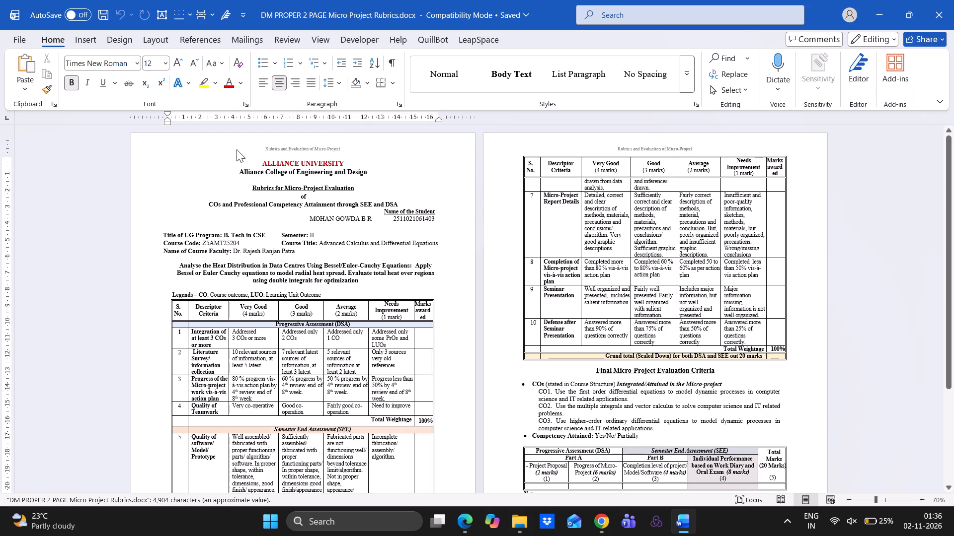
pyautogui.hotkey('alt', 'Tab')
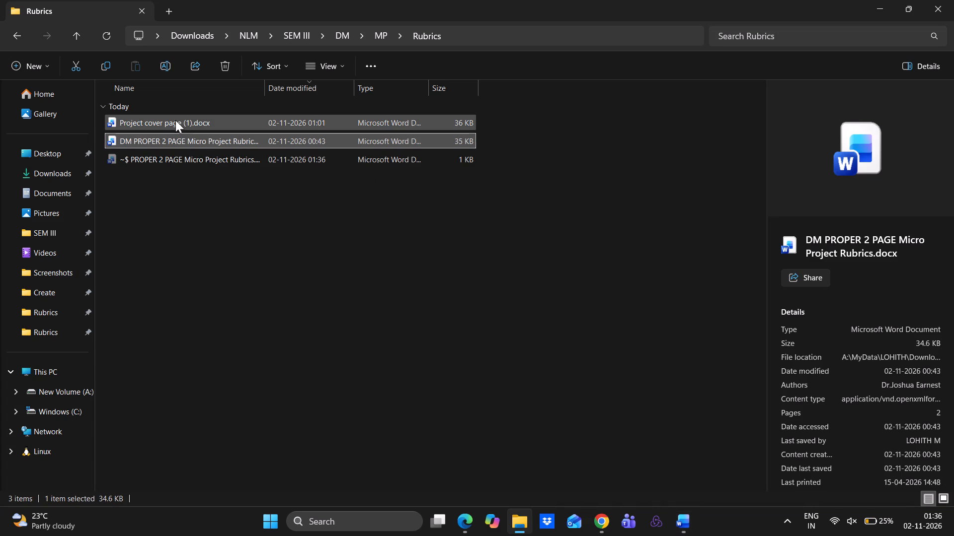
# Open Project cover page (1).docx from the DM Rubrics folder, and switch to the DM PROPER 2 PAGE Micro Project Rubrics document.
pyautogui.doubleClick(175, 120)
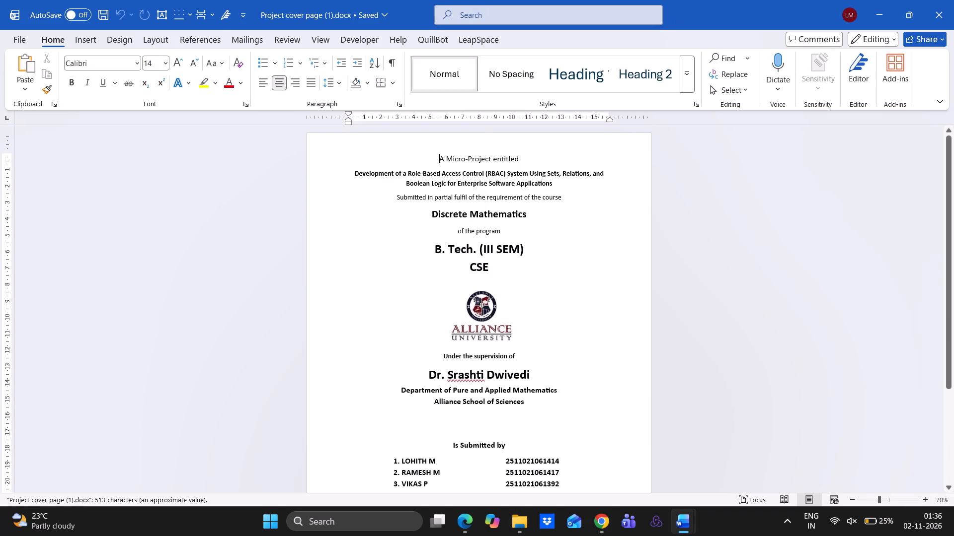
pyautogui.hotkey('alt', 'Tab')
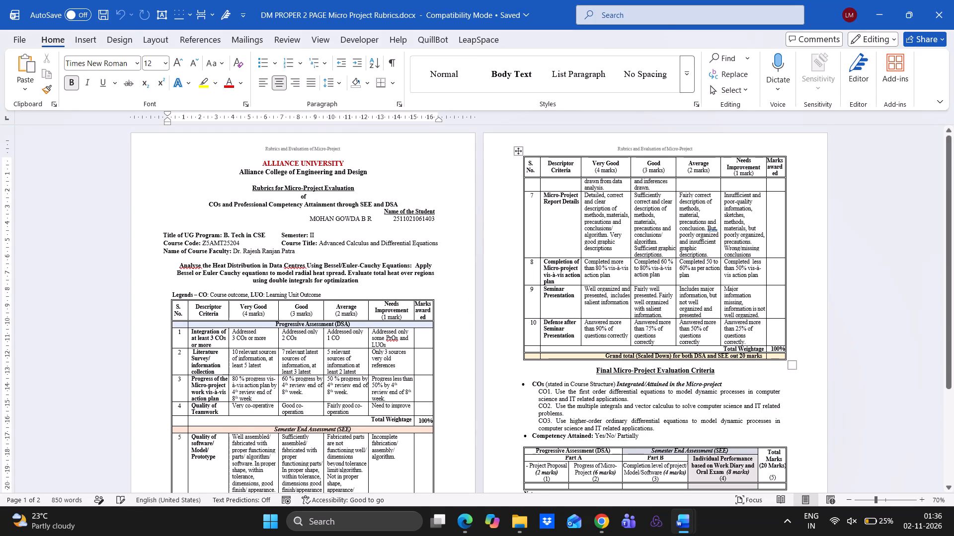
# Slightly increase the height of criteria row 6, "Relevant data interpretation and their representation", at the bottom of page 1.
pyautogui.scroll(-5, 530, 250)
pyautogui.scroll(3, 530, 250)
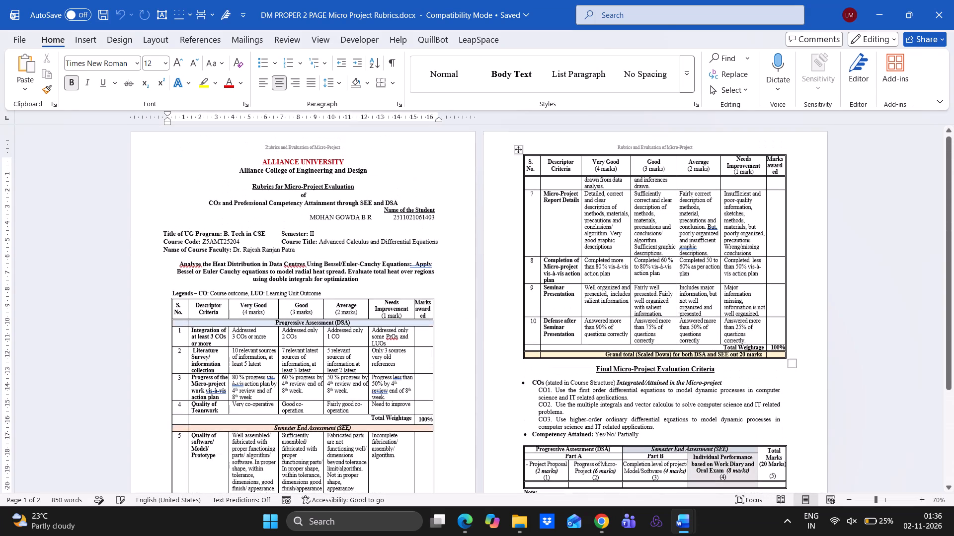
pyautogui.scroll(-3, 447, 243)
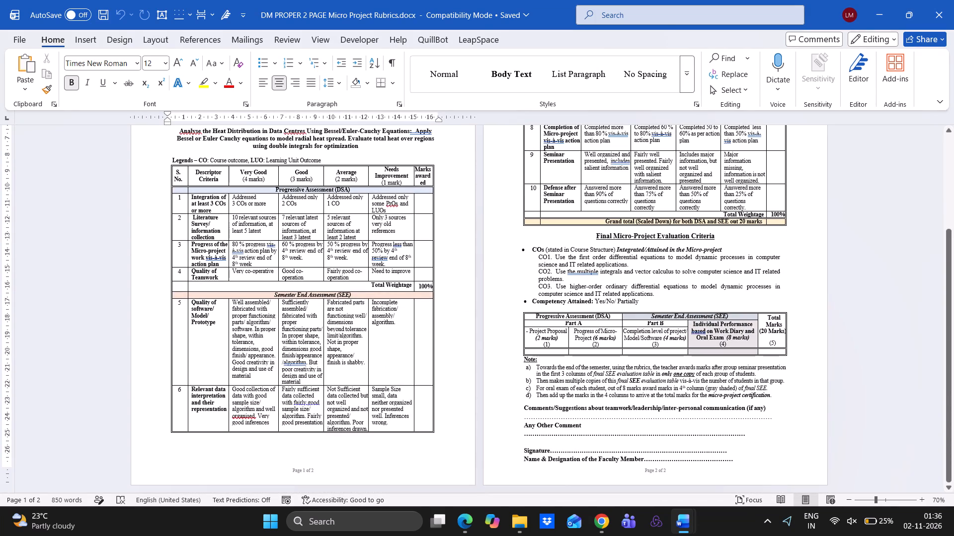
pyautogui.keyDown('ctrl'); pyautogui.scroll(3, 447, 243); pyautogui.keyUp('ctrl')
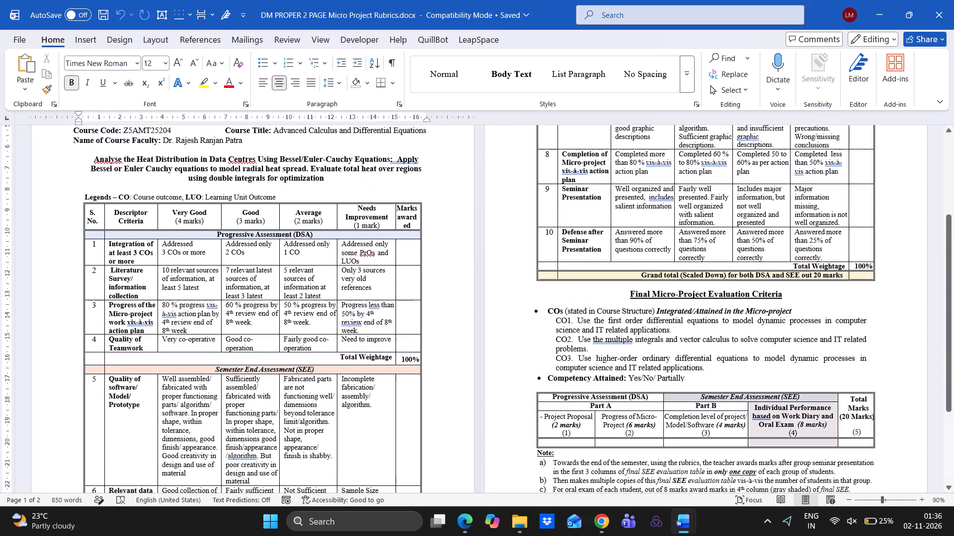
pyautogui.keyDown('ctrl'); pyautogui.scroll(3, 447, 243); pyautogui.keyUp('ctrl')
pyautogui.scroll(-2, 447, 243)
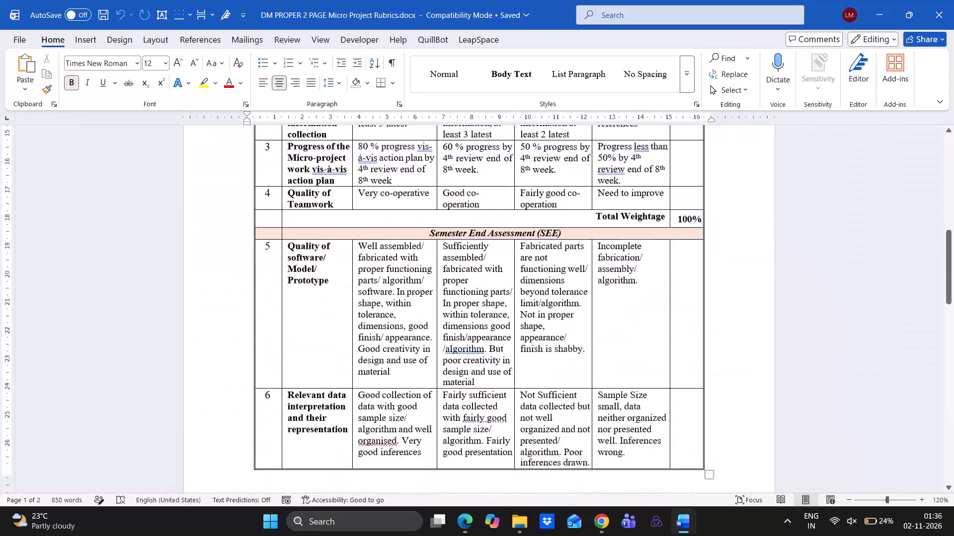
pyautogui.scroll(-2, 447, 243)
pyautogui.scroll(1, 447, 243)
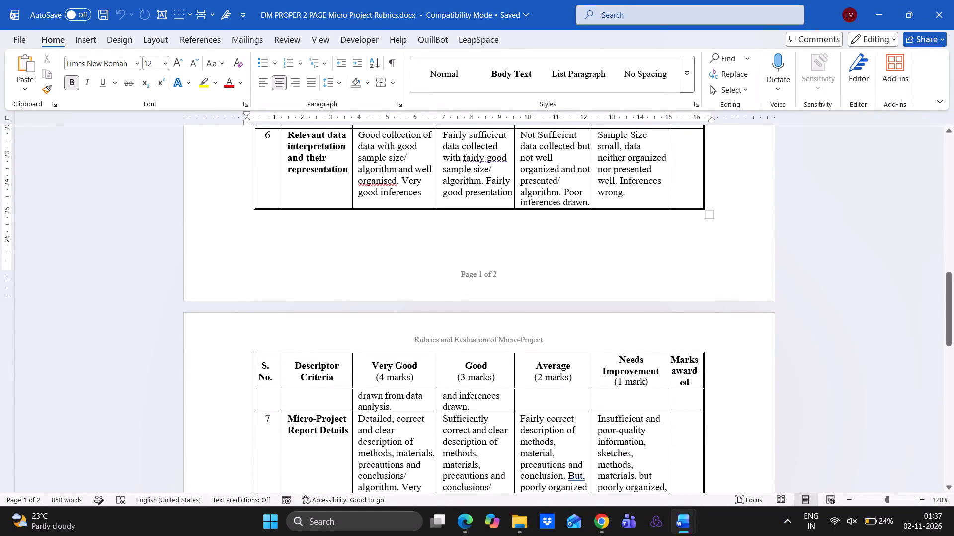
pyautogui.moveTo(429, 208); pyautogui.dragTo(431, 226)
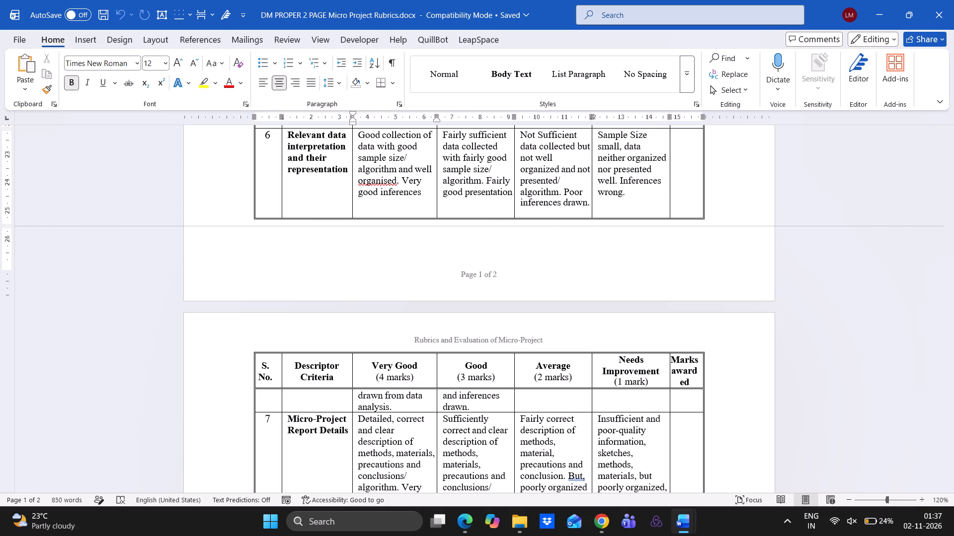
pyautogui.moveTo(431, 226); pyautogui.dragTo(431, 227)
# Move "drawn from data analysis." from page 2 to the end of row 6's Very Good cell, separated by a space.
pyautogui.moveTo(400, 409); pyautogui.dragTo(382, 403)
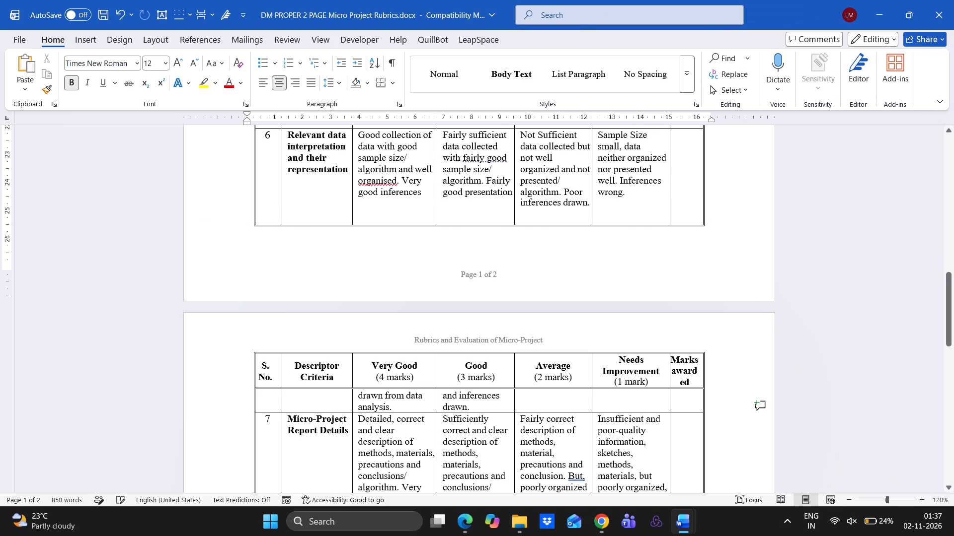
pyautogui.moveTo(382, 403); pyautogui.dragTo(363, 398)
pyautogui.hotkey('ctrl', 'x')
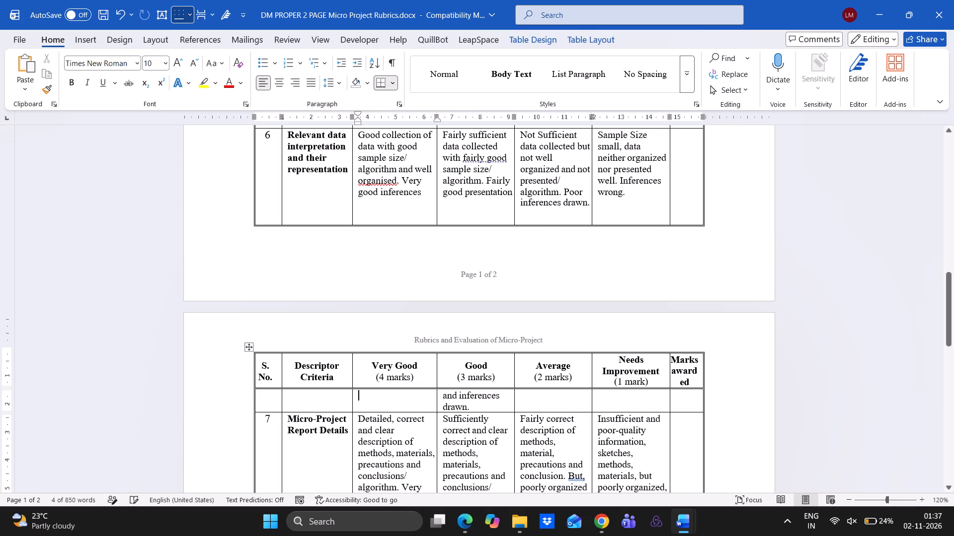
pyautogui.click(426, 194)
pyautogui.press('space')
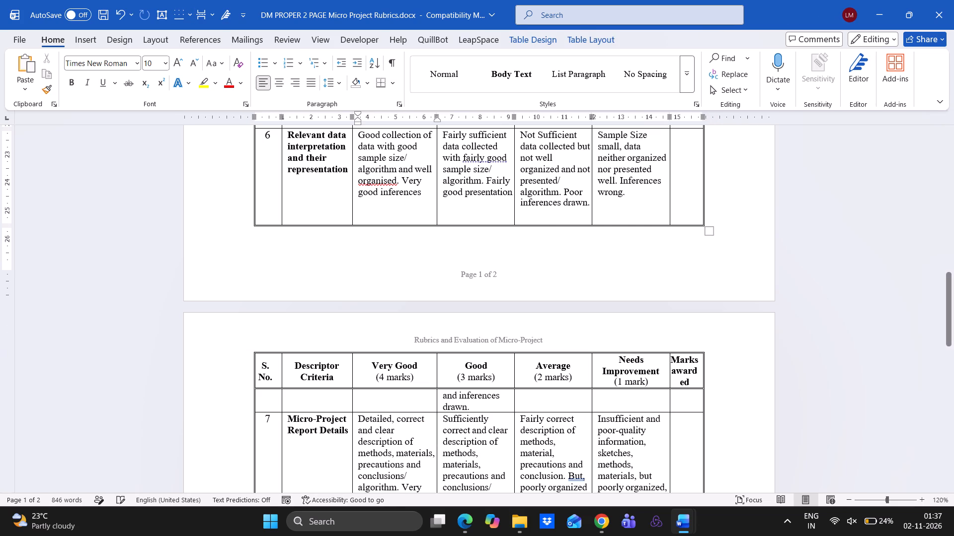
pyautogui.hotkey('ctrl', 'v')
pyautogui.click(425, 193)
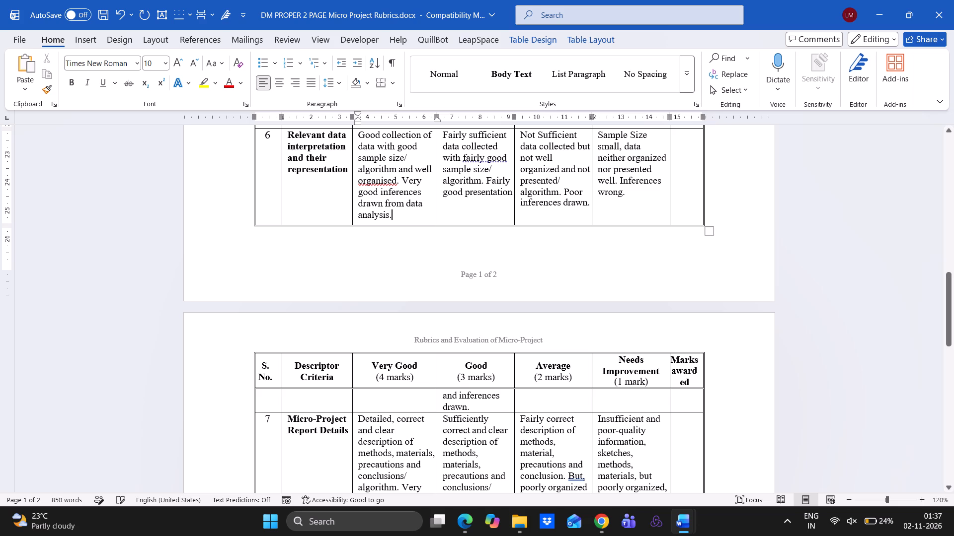
pyautogui.press('BackSpace')
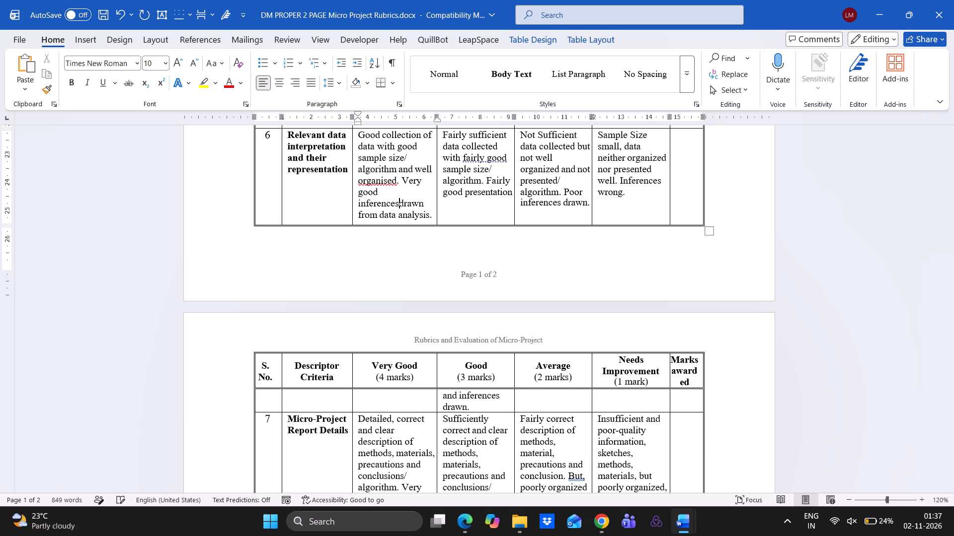
pyautogui.press('space')
# Move "and inferences drawn." from page 2 to the end of row 6's Good cell, after "presentation", separated by a space.
pyautogui.moveTo(477, 403); pyautogui.dragTo(468, 403)
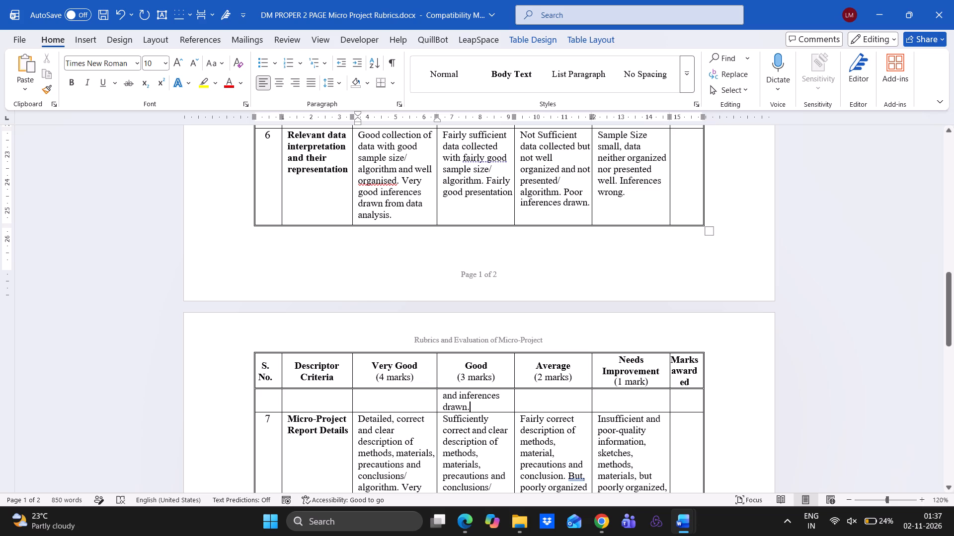
pyautogui.moveTo(468, 403); pyautogui.dragTo(442, 399)
pyautogui.hotkey('ctrl', 'x')
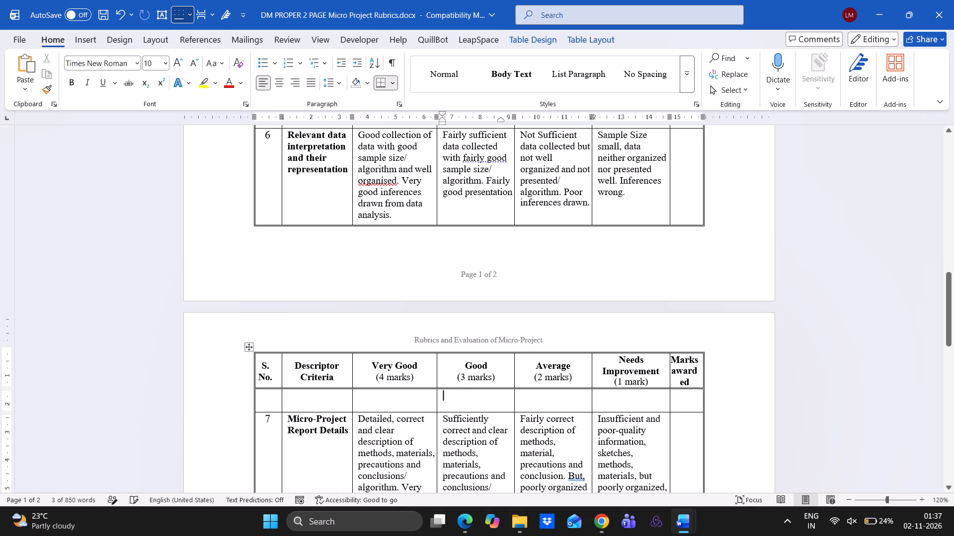
pyautogui.click(476, 210)
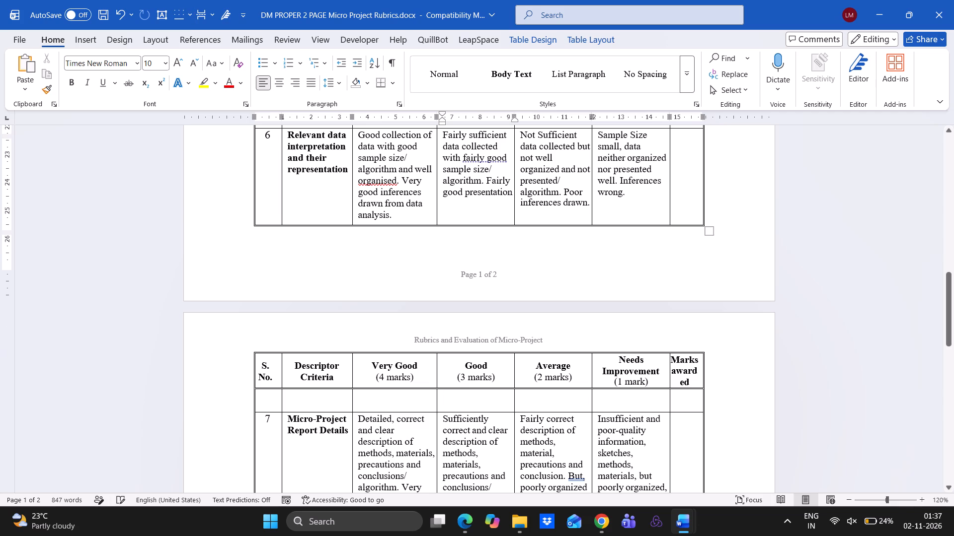
pyautogui.press('Right')
pyautogui.press('Right')
pyautogui.press('Right')
pyautogui.press('Right')
pyautogui.press('Right')
pyautogui.press('Right')
pyautogui.press('Right')
pyautogui.press('Right')
pyautogui.press('Right')
pyautogui.hotkey('ctrl', 'v')
pyautogui.press('Up')
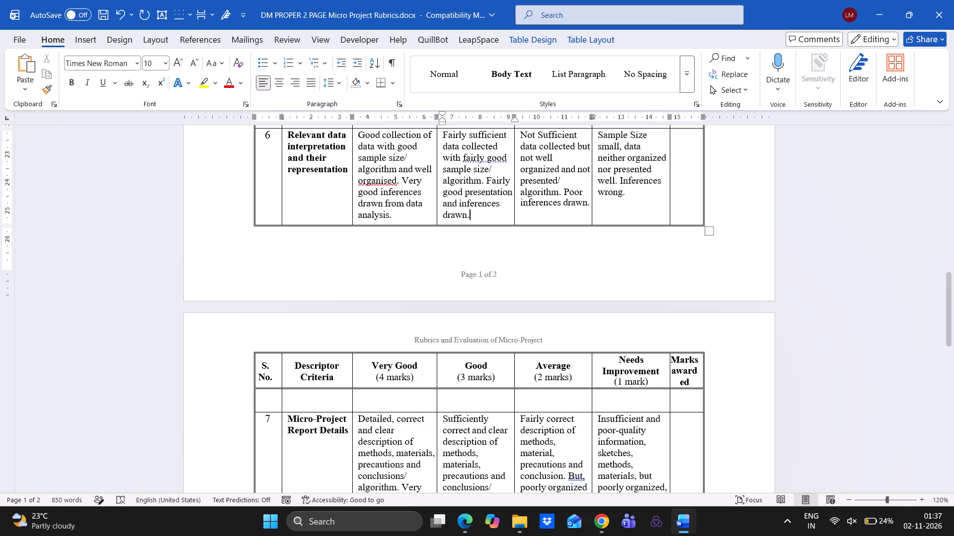
pyautogui.press('Left')
pyautogui.press('Left')
pyautogui.press('Left')
pyautogui.press('Left')
pyautogui.press('Left')
pyautogui.press('Left')
pyautogui.press('Left')
pyautogui.press('Left')
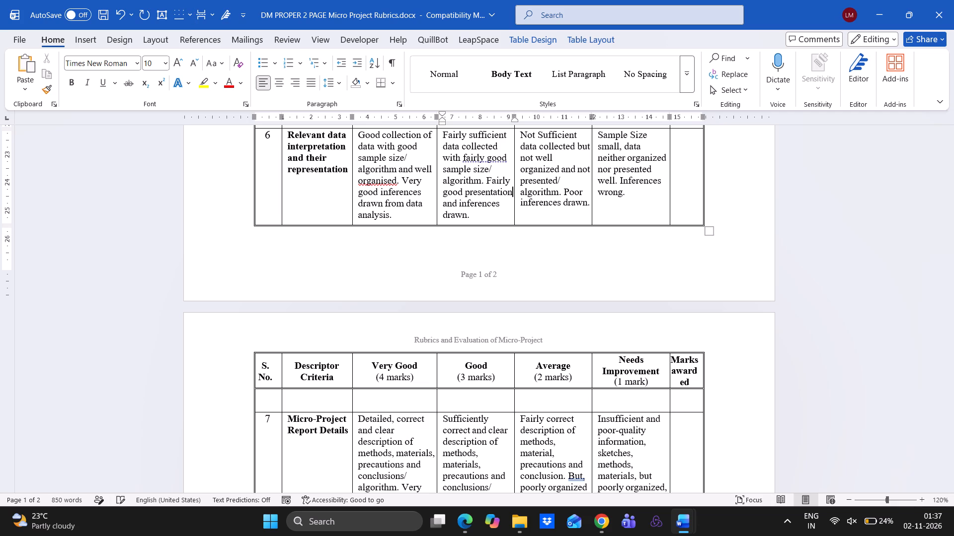
pyautogui.press('Delete')
pyautogui.press('space')
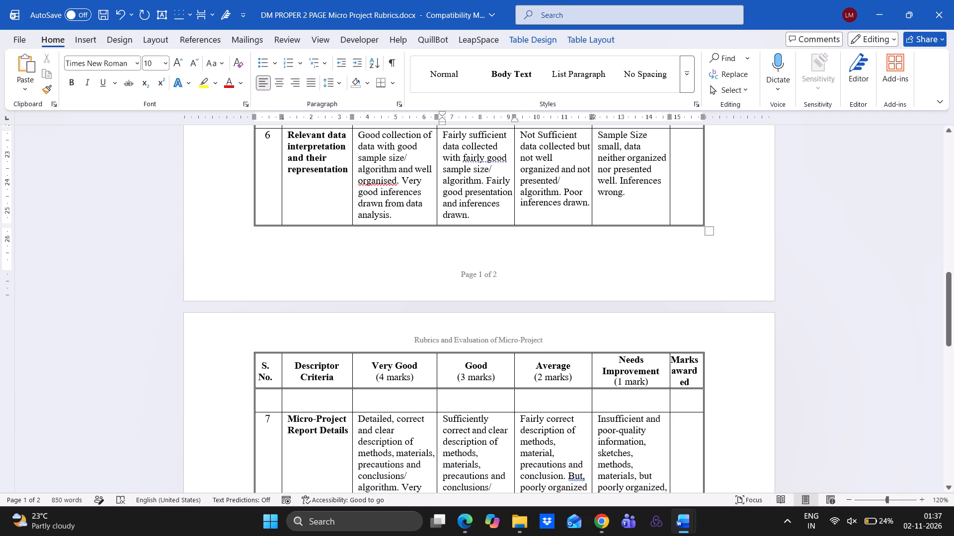
# Delete the empty table row between the page 2 header row and criteria row 7.
pyautogui.moveTo(269, 399); pyautogui.dragTo(646, 402)
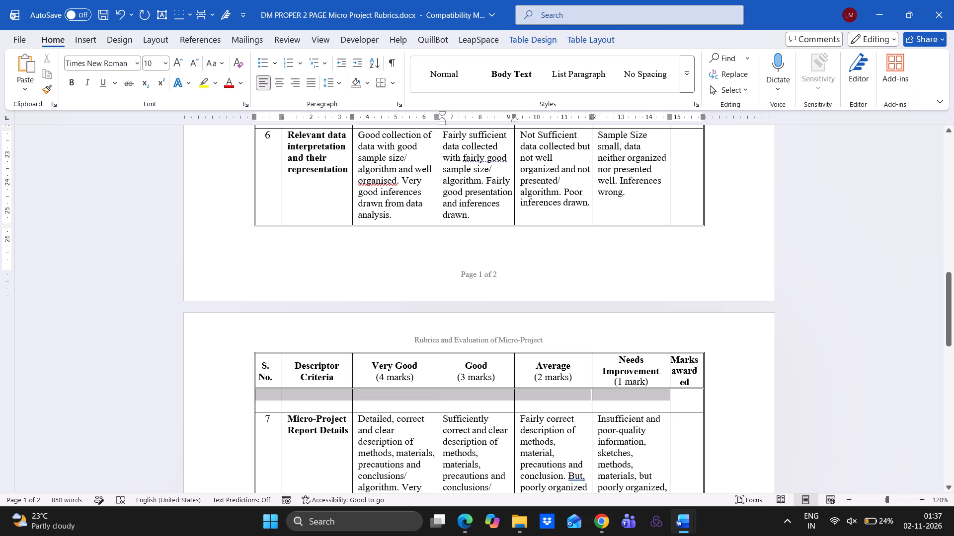
pyautogui.moveTo(646, 402); pyautogui.dragTo(689, 394)
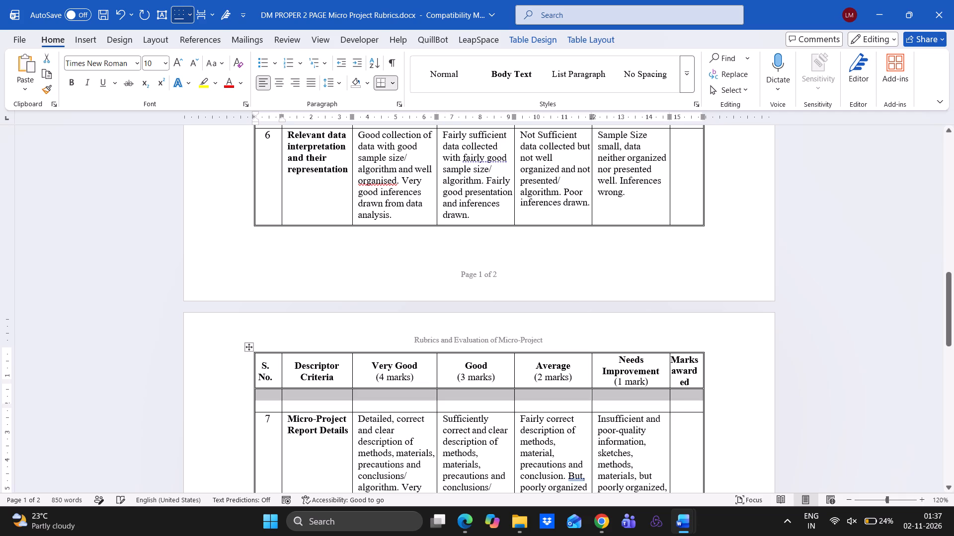
pyautogui.click(600, 42)
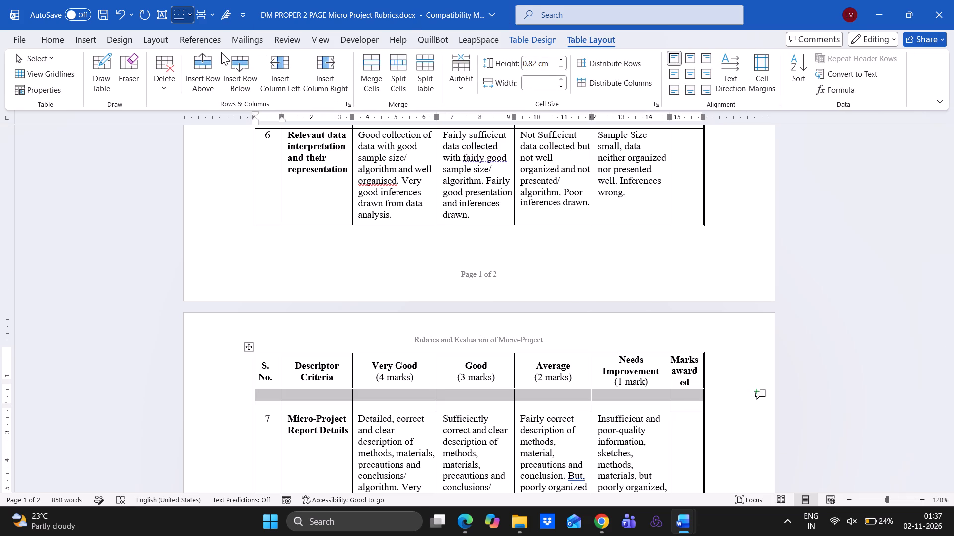
pyautogui.click(156, 95)
pyautogui.click(181, 139)
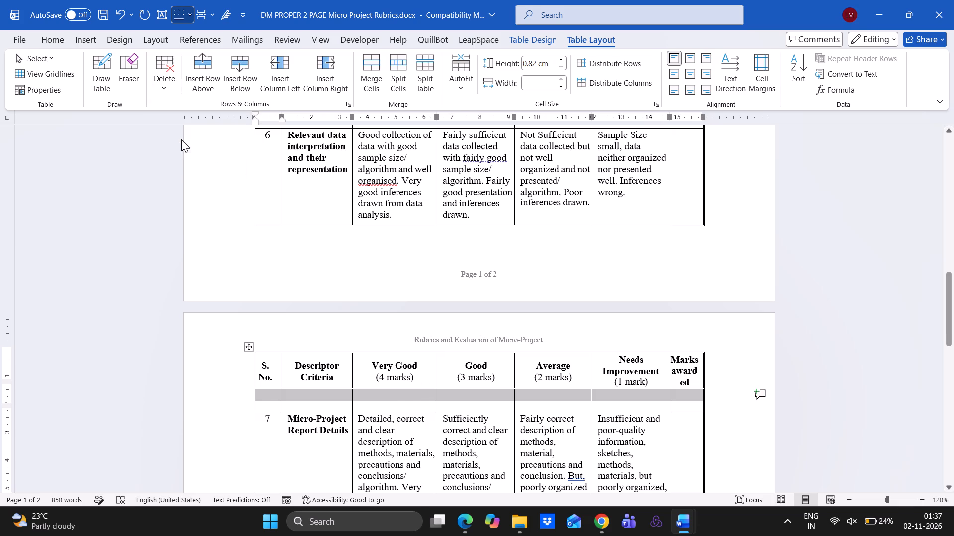
# Increase the height of the blank marks row at the bottom of the final SEE evaluation table on page 2.
pyautogui.scroll(-3, 382, 242)
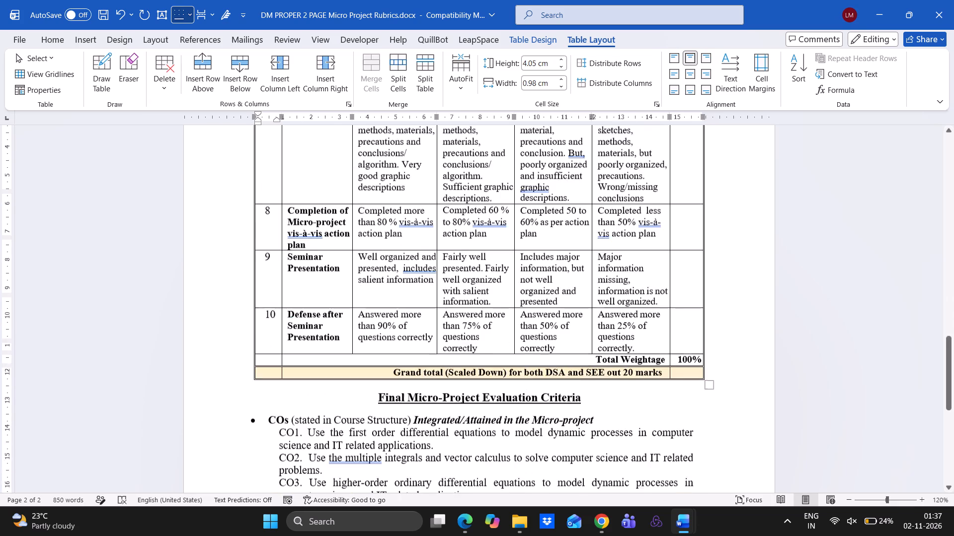
pyautogui.scroll(-1, 382, 242)
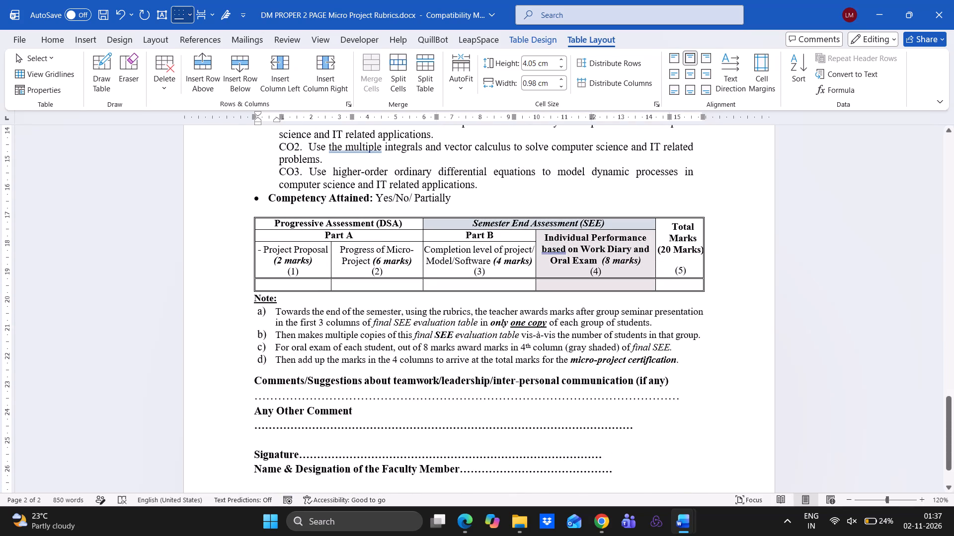
pyautogui.click(415, 235)
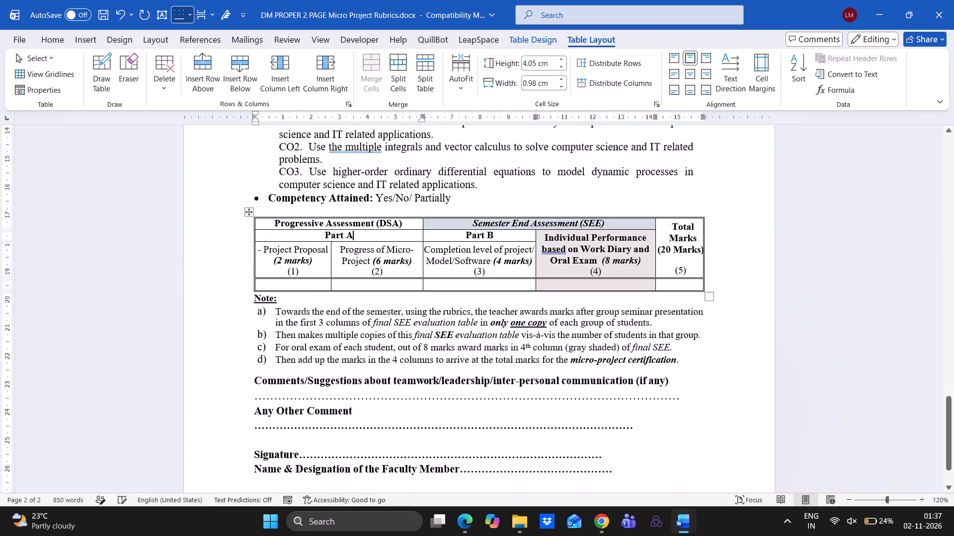
pyautogui.moveTo(424, 290); pyautogui.dragTo(424, 298)
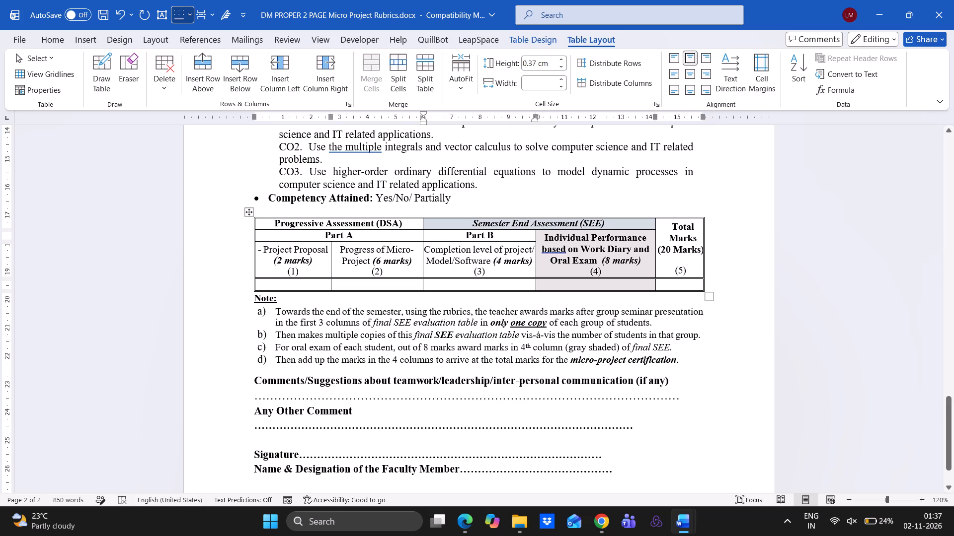
pyautogui.moveTo(424, 298); pyautogui.dragTo(426, 306)
pyautogui.moveTo(438, 290); pyautogui.dragTo(440, 297)
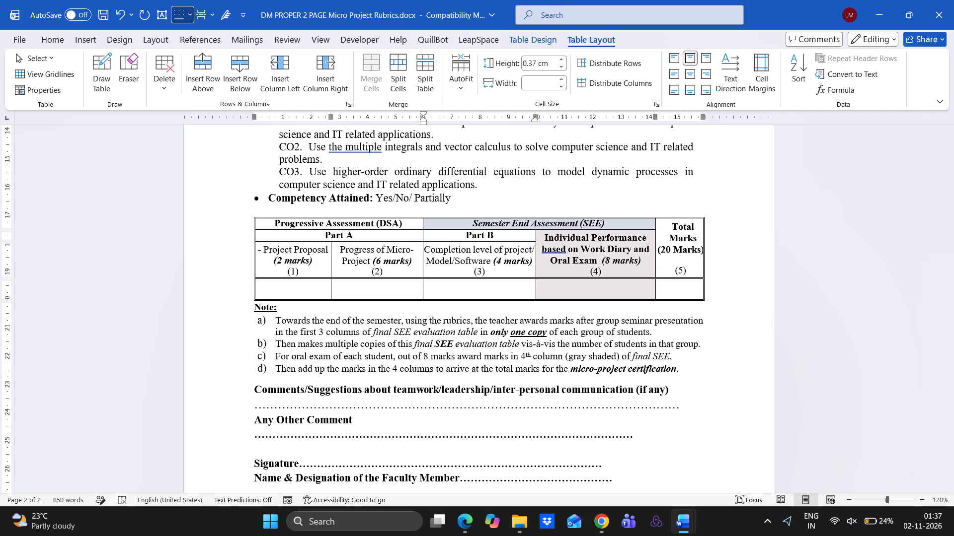
# Insert a blank line between the Signature line and the "Name & Designation of the Faculty Member" line.
pyautogui.scroll(-2, 440, 297)
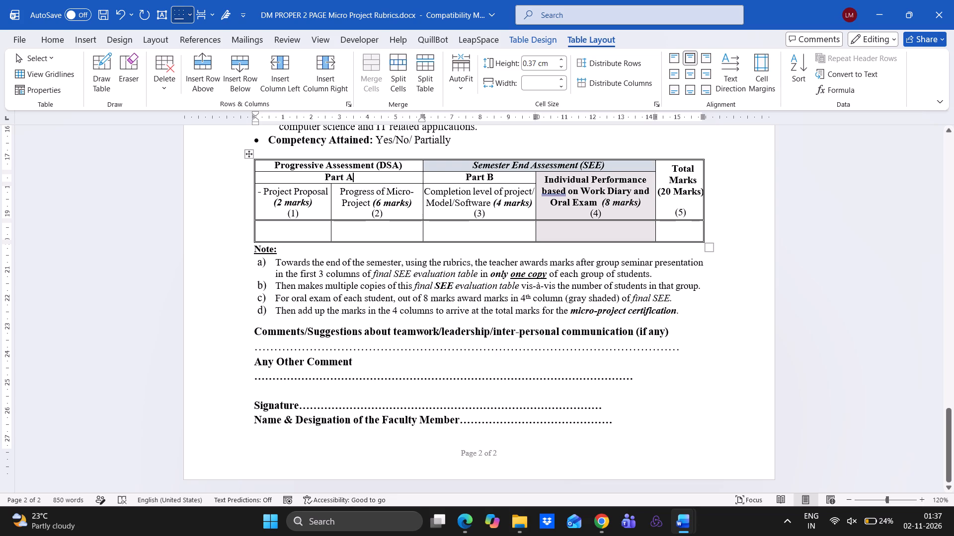
pyautogui.click(629, 406)
pyautogui.press('Return')
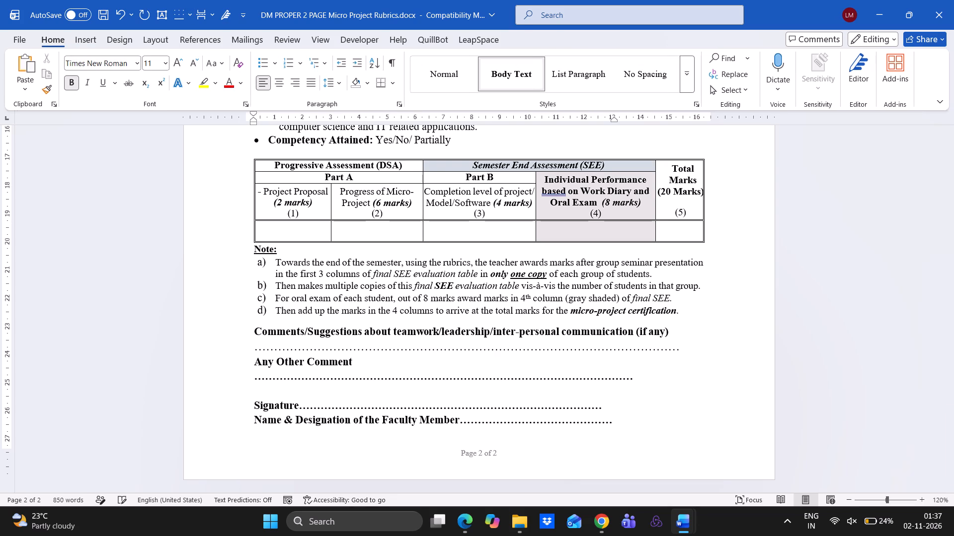
pyautogui.press('Return')
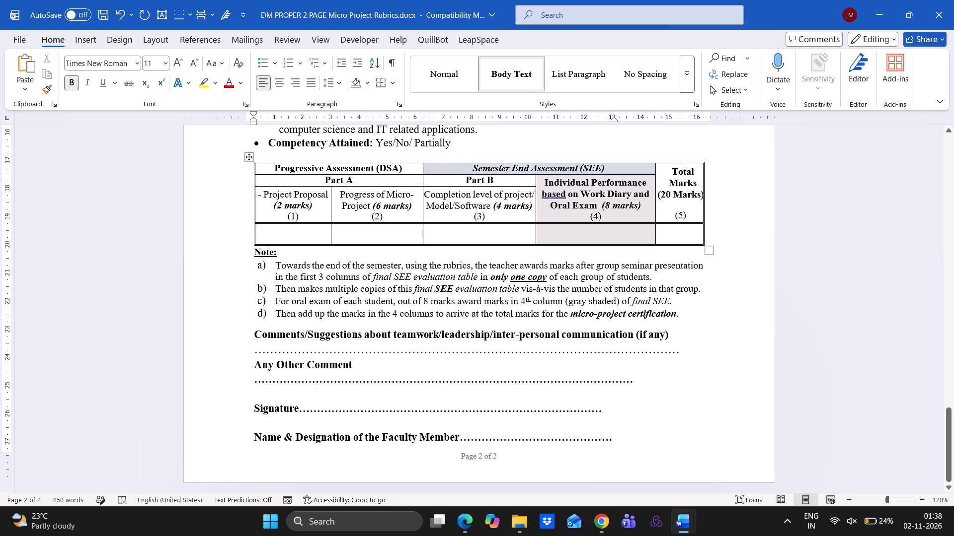
# Increase the height of the evaluation table's blank marks row slightly further, keeping the faculty line on page 2.
pyautogui.moveTo(447, 244); pyautogui.dragTo(446, 251)
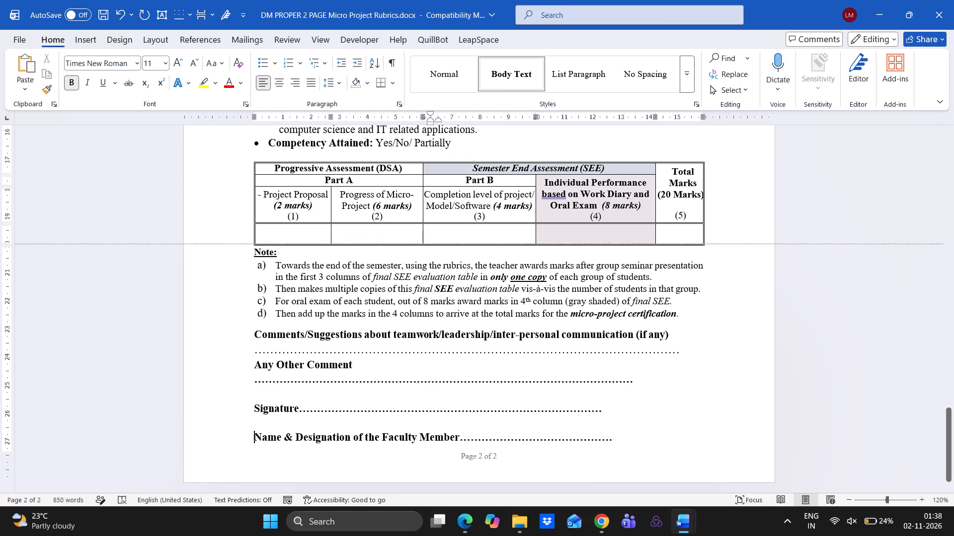
pyautogui.moveTo(446, 251); pyautogui.dragTo(446, 251)
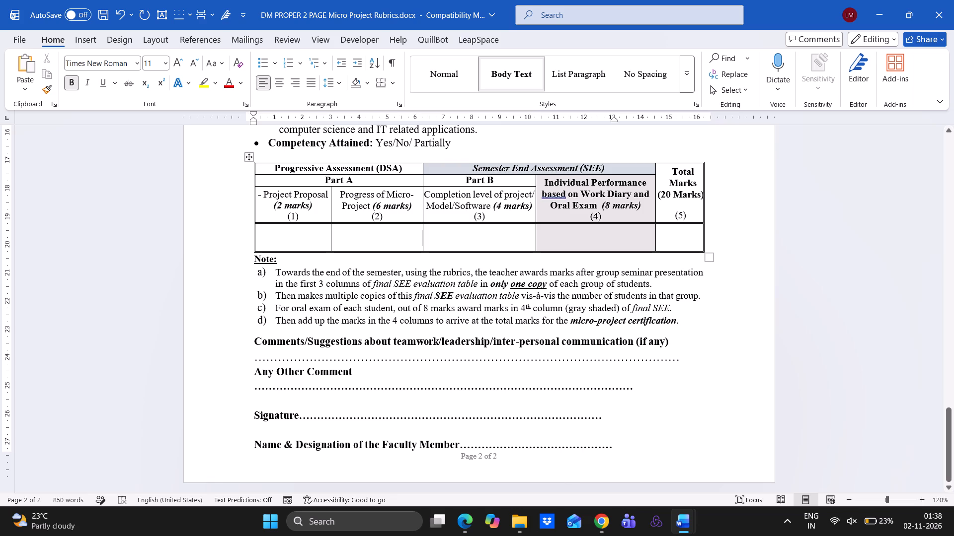
# Slightly reduce the height of the blank marks row at the bottom of the final SEE evaluation table on page 2.
pyautogui.moveTo(499, 252); pyautogui.dragTo(494, 247)
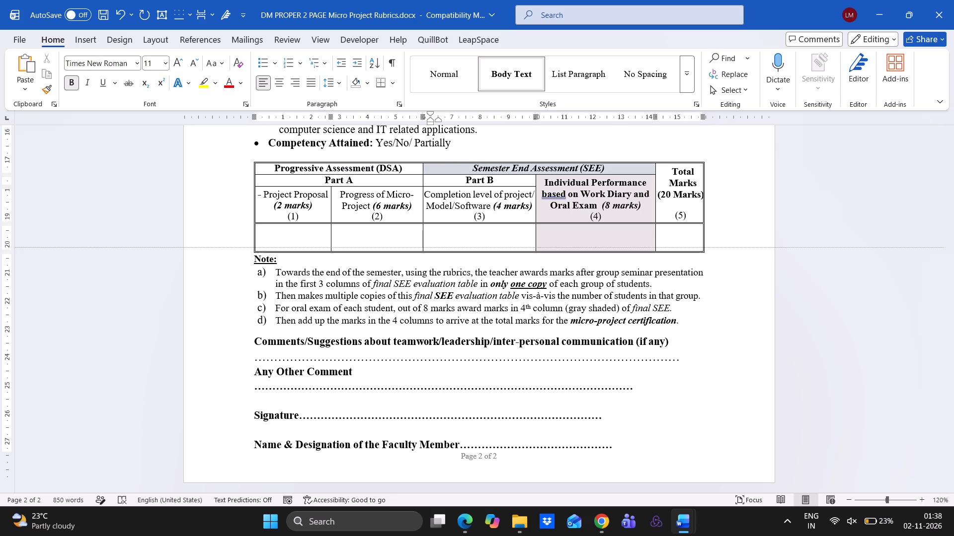
pyautogui.moveTo(494, 247); pyautogui.dragTo(493, 250)
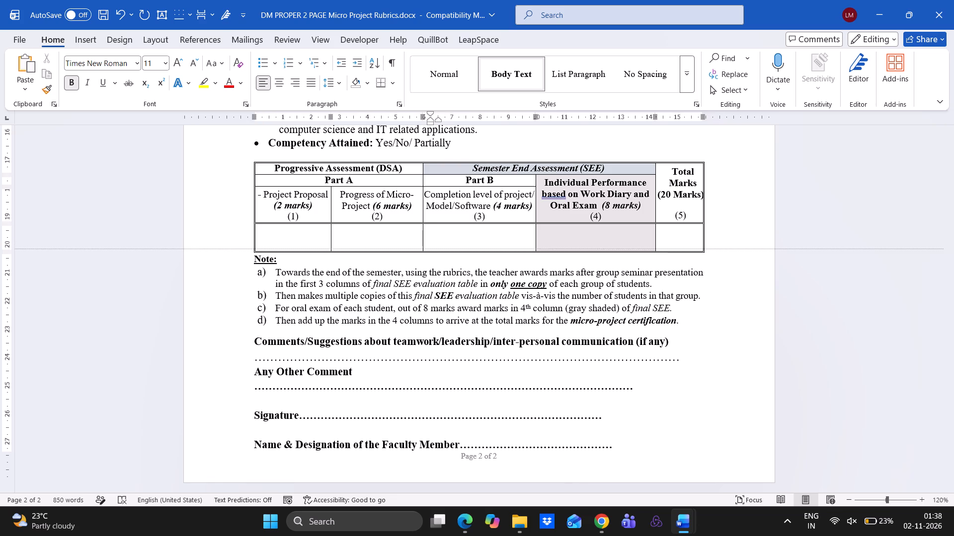
pyautogui.moveTo(493, 250); pyautogui.dragTo(493, 245)
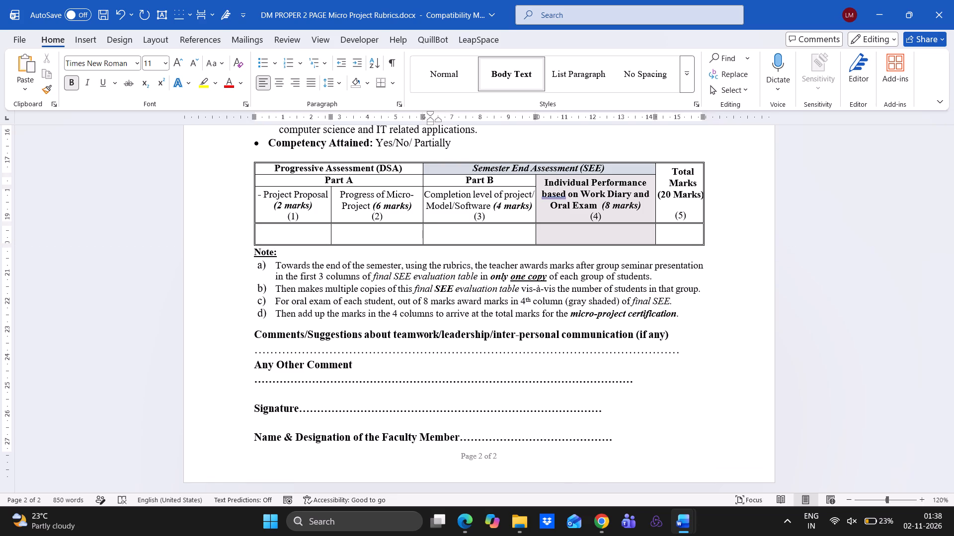
# Review page 2 from the criteria table down to the faculty line to check the rubrics layout.
pyautogui.scroll(2, 467, 289)
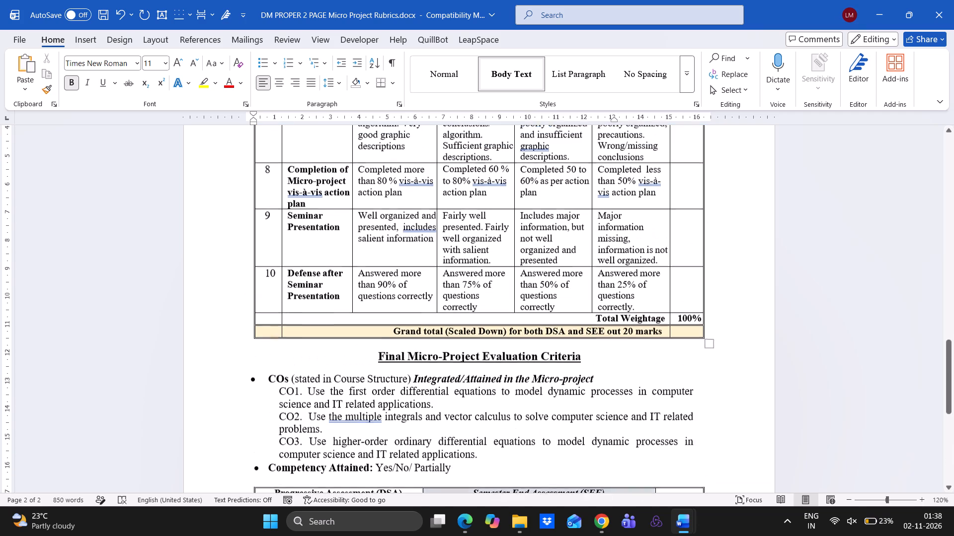
pyautogui.scroll(1, 428, 317)
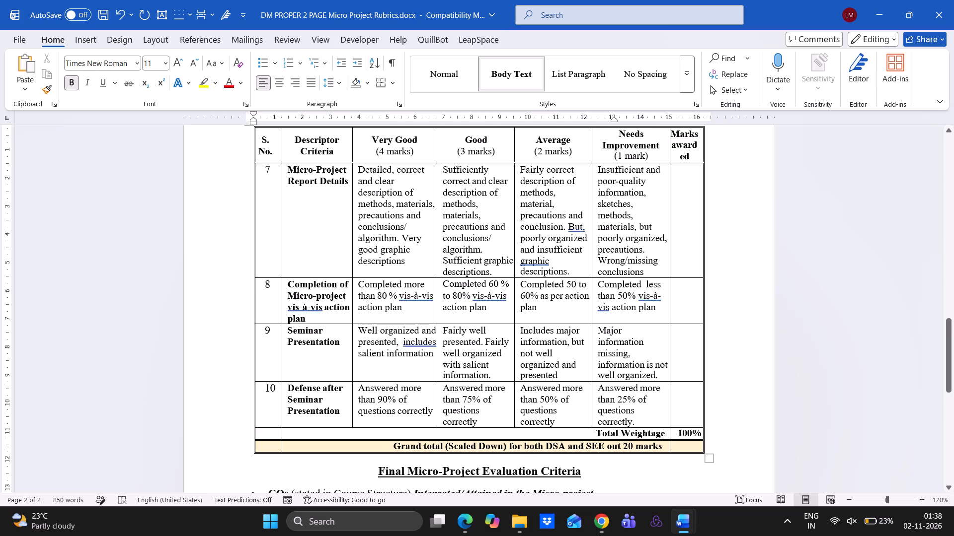
pyautogui.scroll(-1, 565, 353)
pyautogui.scroll(1, 565, 353)
pyautogui.scroll(-1, 565, 353)
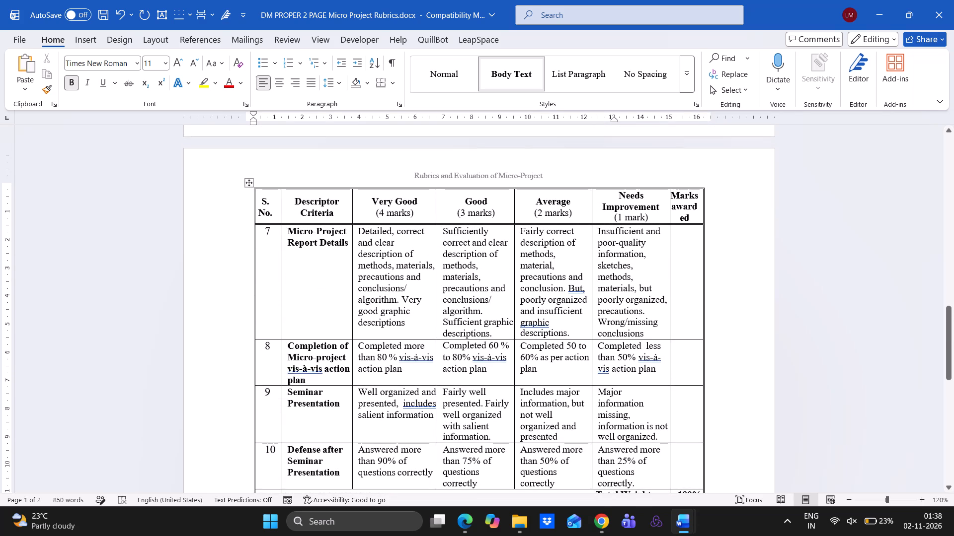
pyautogui.scroll(-3, 565, 353)
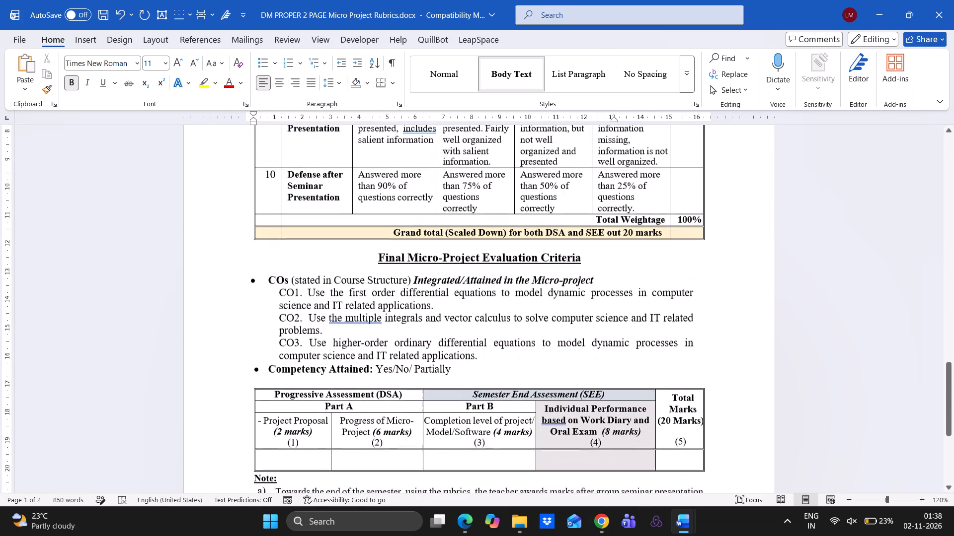
pyautogui.scroll(-1, 634, 296)
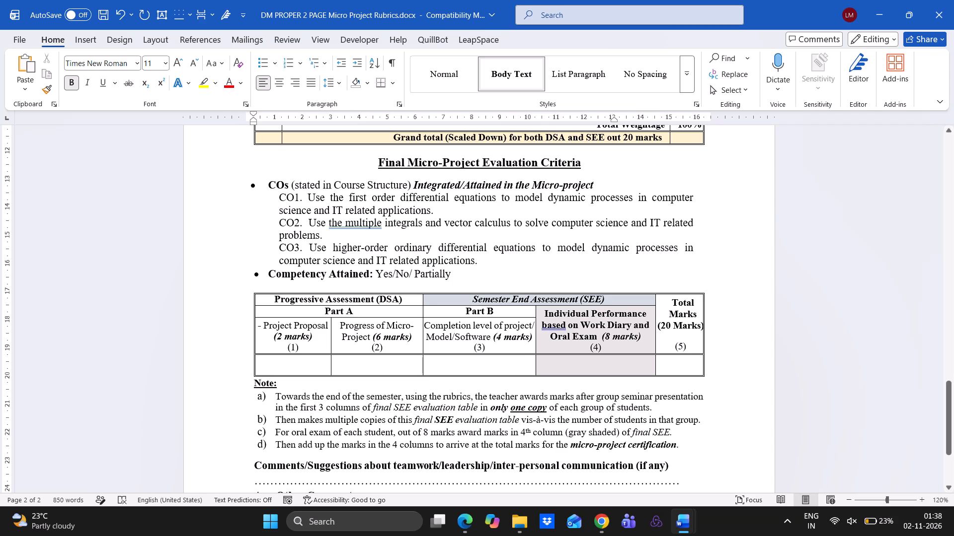
pyautogui.scroll(-1, 347, 270)
pyautogui.scroll(-1, 397, 220)
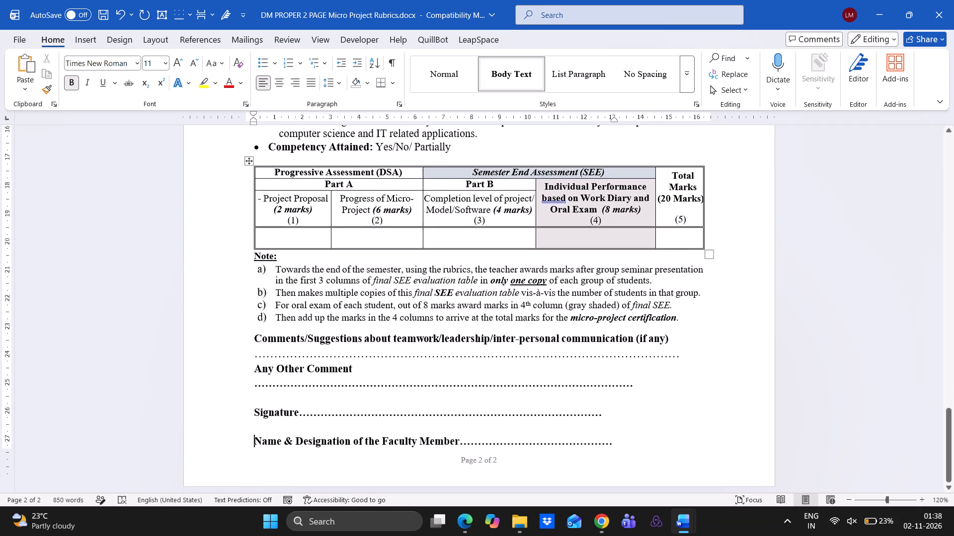
pyautogui.scroll(3, 431, 271)
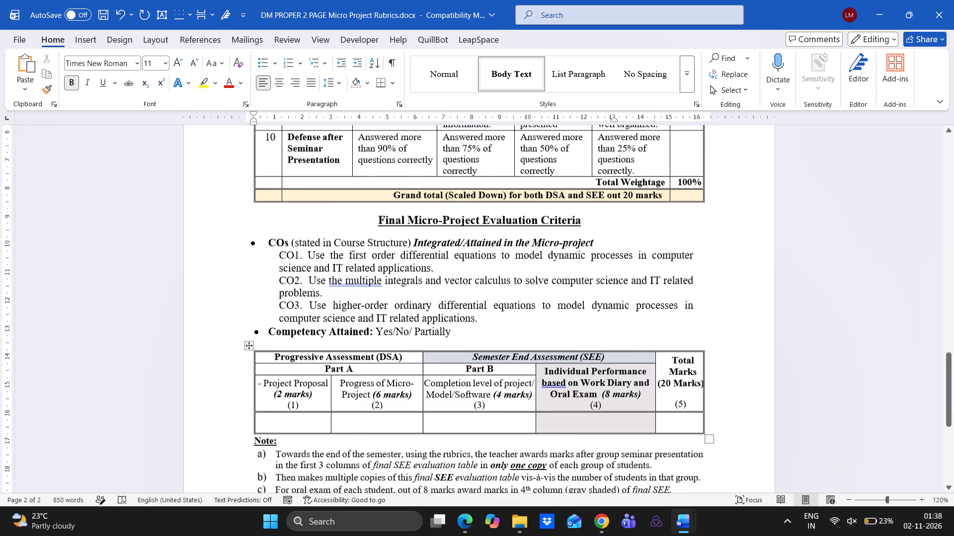
pyautogui.scroll(6, 431, 271)
# Save and close DM PROPER 2 PAGE Micro Project Rubrics.docx, and return to the Rubrics folder in File Explorer.
pyautogui.hotkey('ctrl', 's')
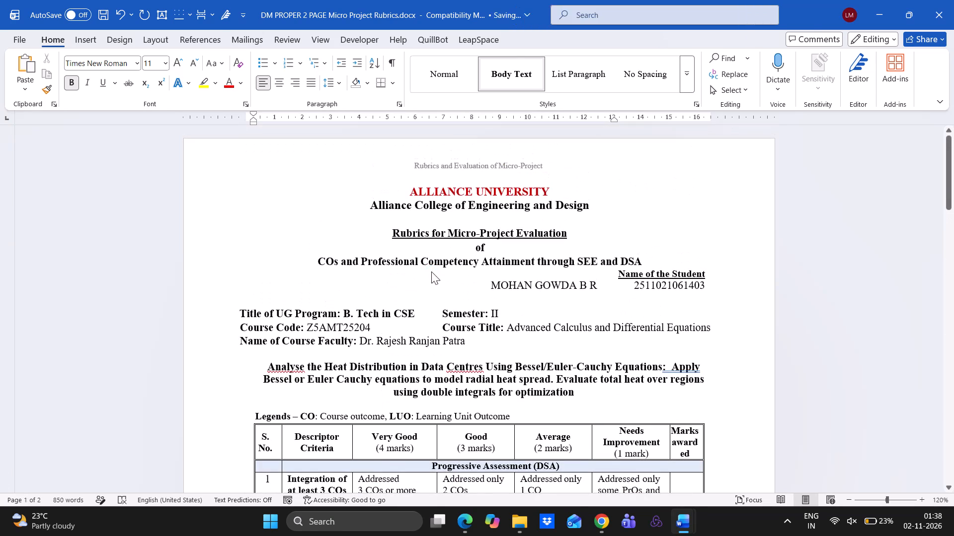
pyautogui.click(953, 0)
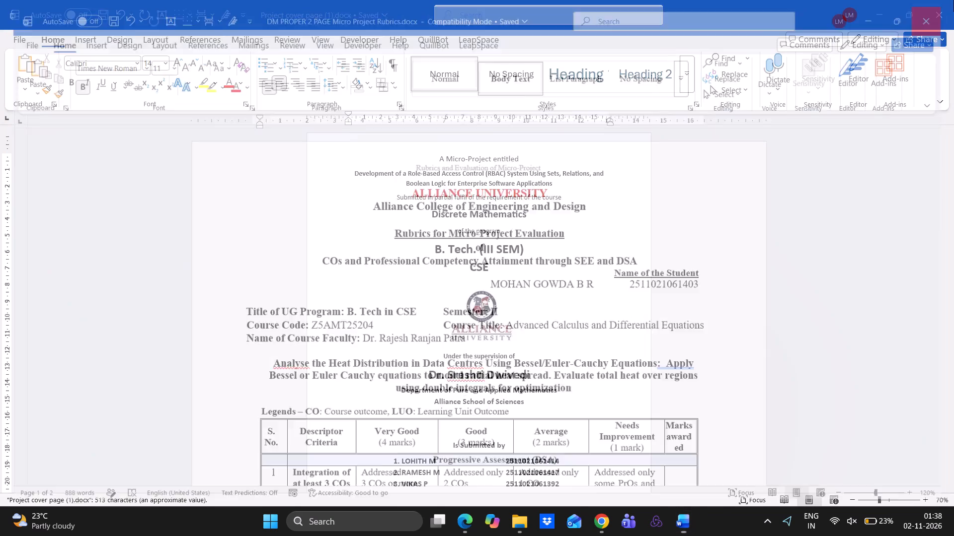
pyautogui.click(876, 17)
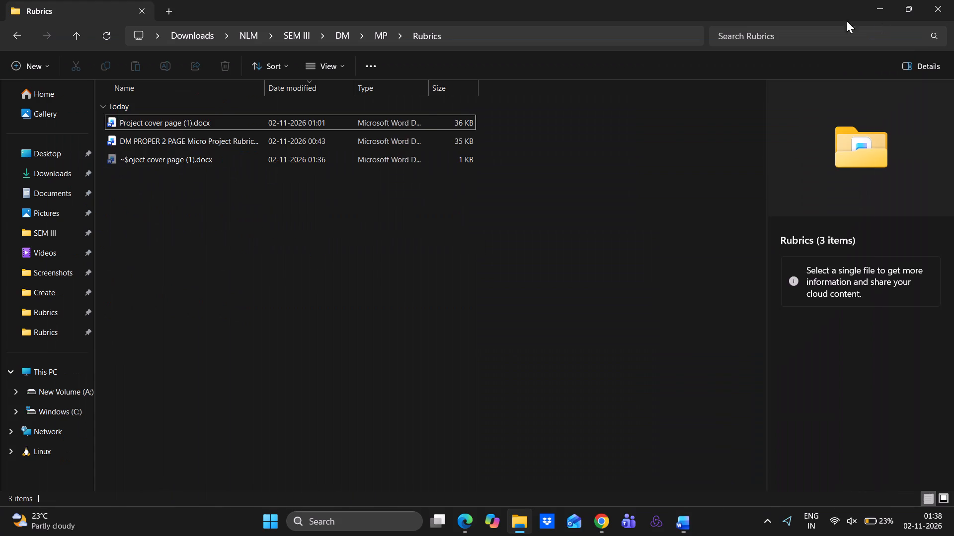
# Make four copies of the DM PROPER 2 PAGE Micro Project Rubrics file in the Rubrics folder.
pyautogui.click(165, 140)
pyautogui.hotkey('ctrl', 'c')
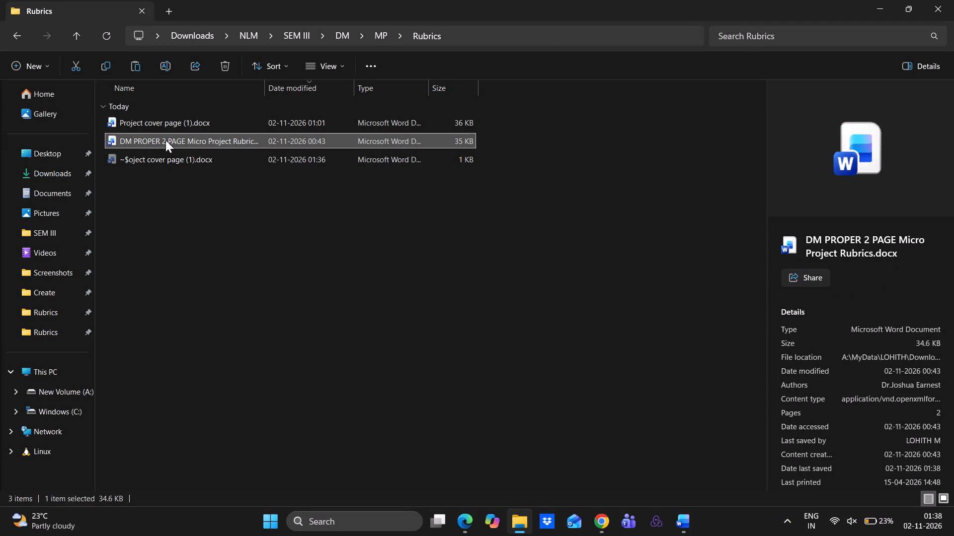
pyautogui.hotkey('ctrl', 'v')
pyautogui.hotkey('ctrl', 'v')
pyautogui.hotkey('ctrl', 'v')
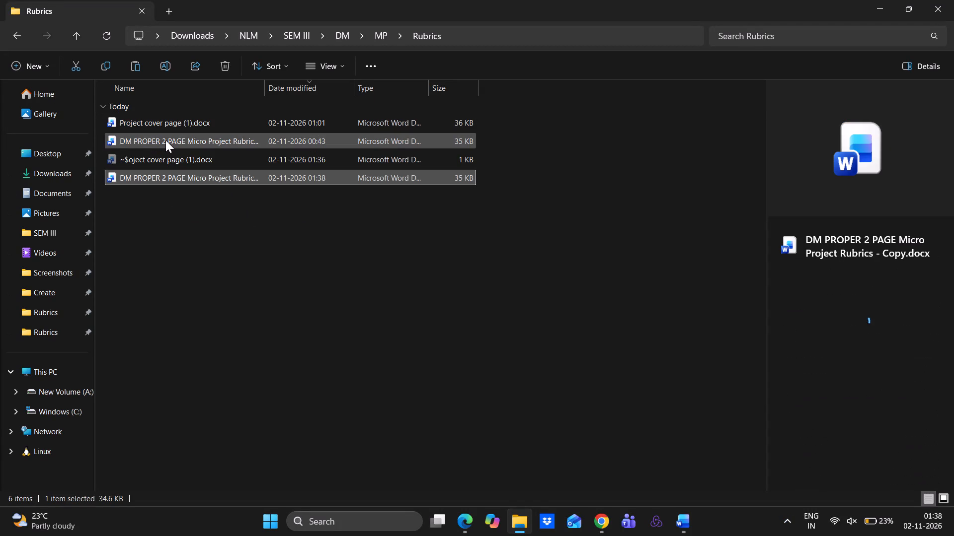
pyautogui.hotkey('ctrl', 'v')
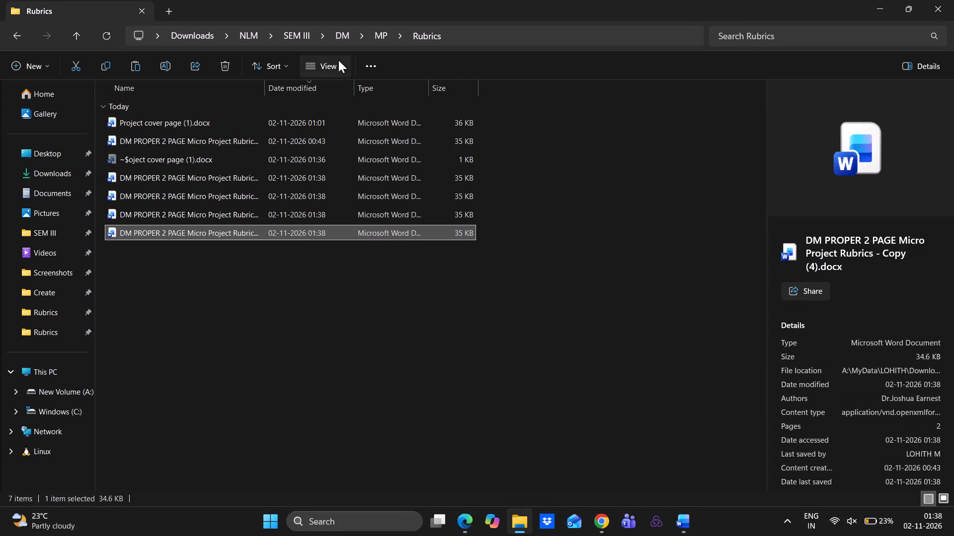
# Batch-rename the original rubrics file and its four copies with the base name 1.
pyautogui.click(143, 87)
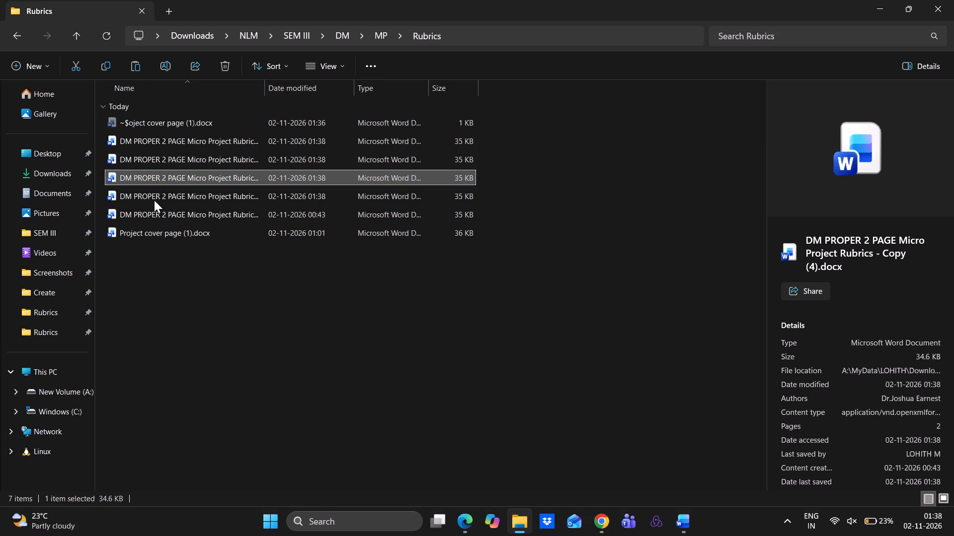
pyautogui.click(150, 257)
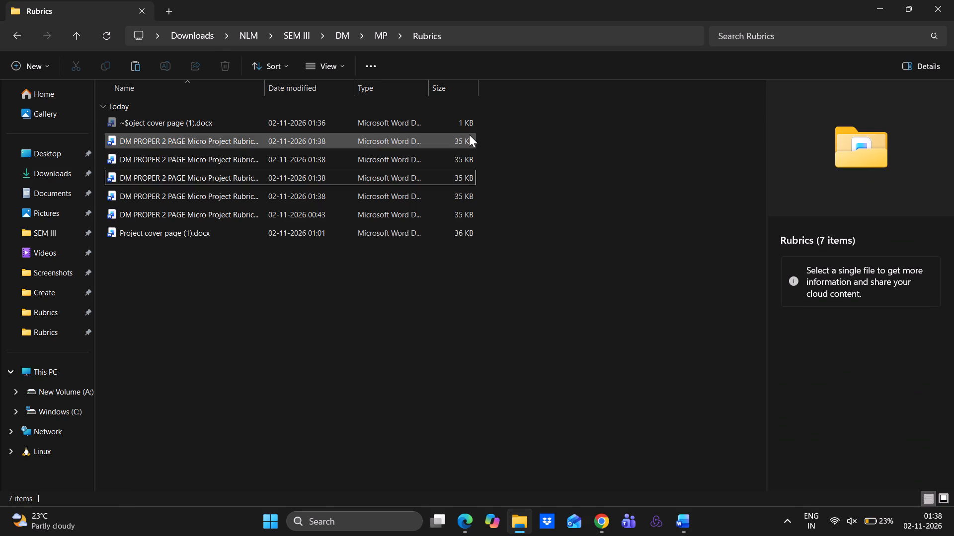
pyautogui.moveTo(486, 139); pyautogui.dragTo(330, 216)
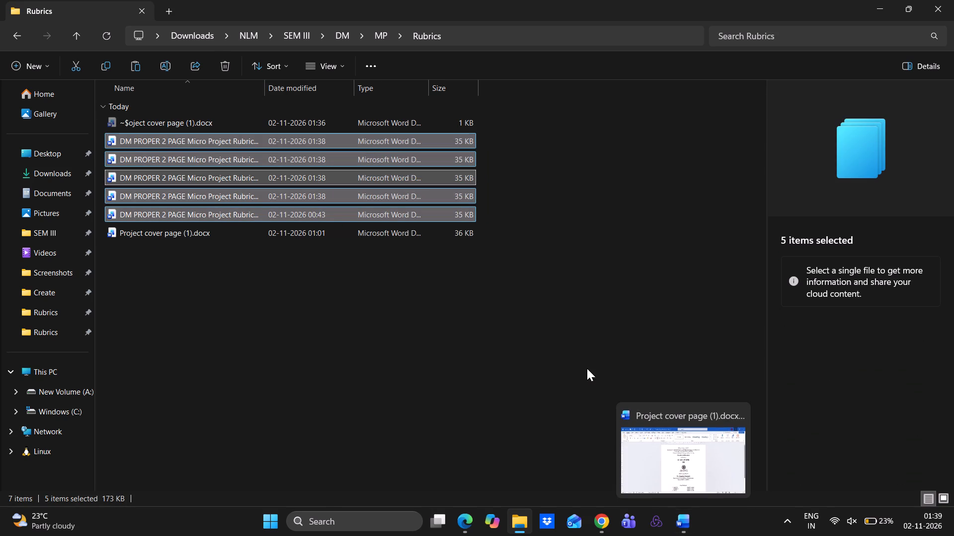
pyautogui.press('F2')
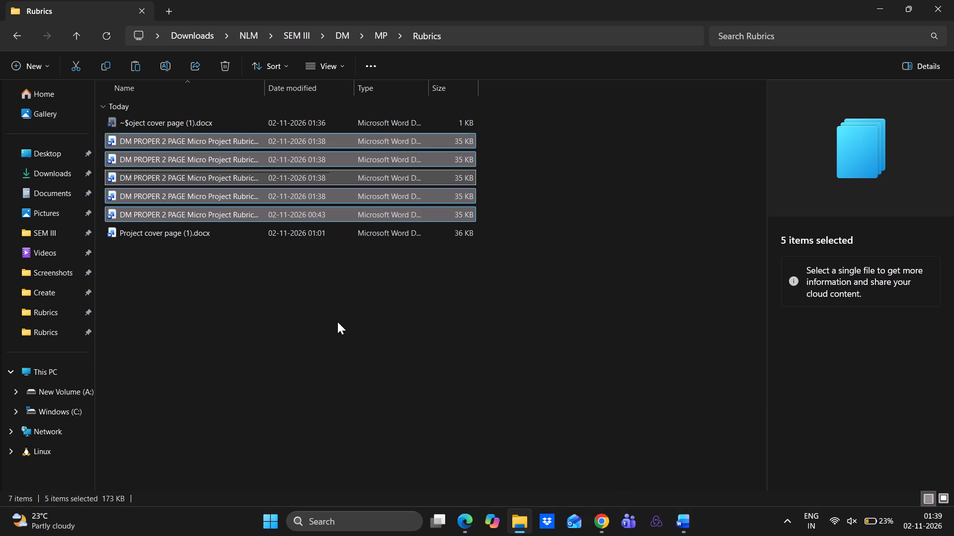
pyautogui.press('1')
pyautogui.press('Return')
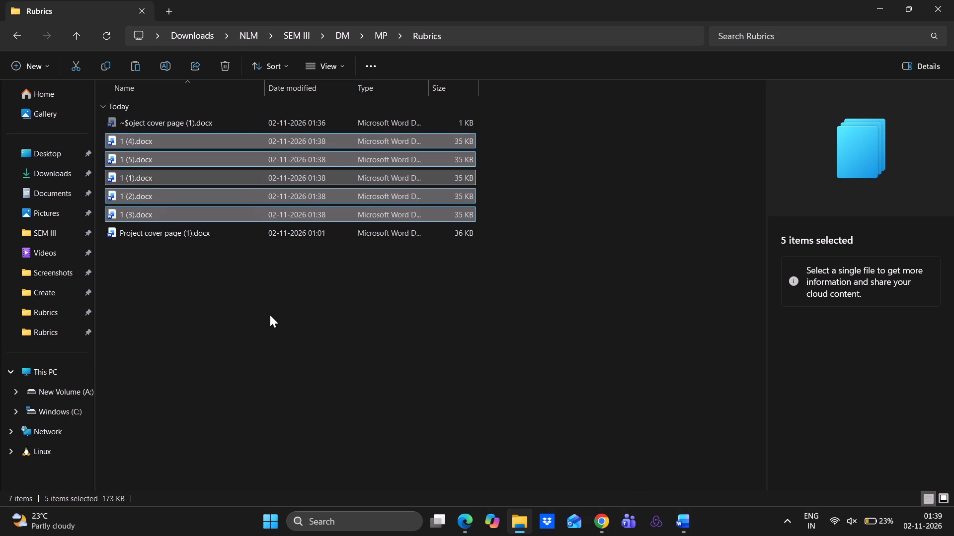
# Sort the Rubrics folder by name in ascending order.
pyautogui.click(343, 314)
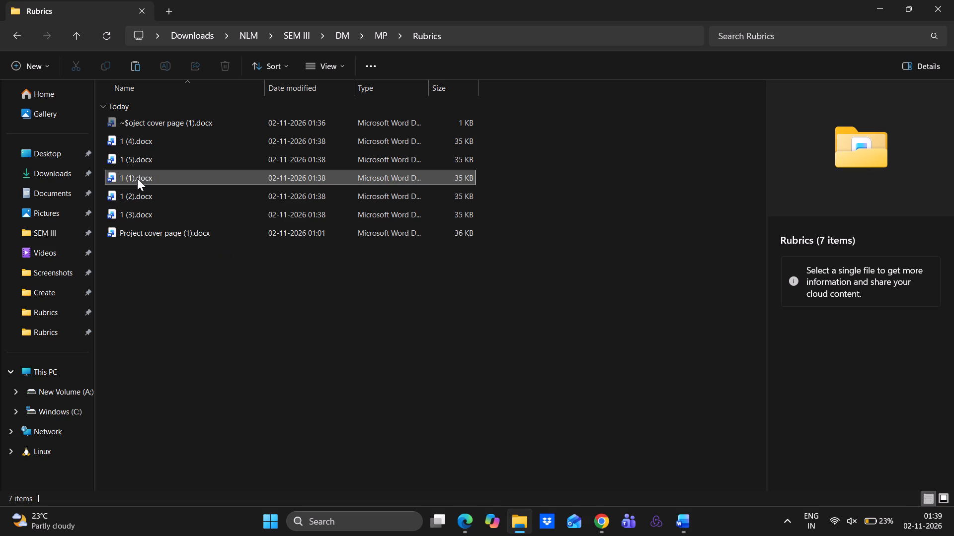
pyautogui.click(203, 94)
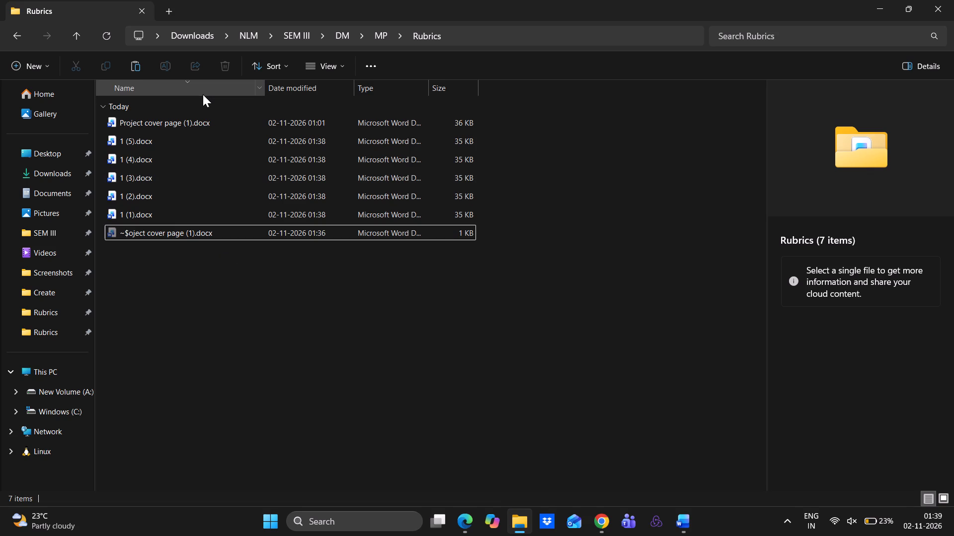
pyautogui.click(203, 94)
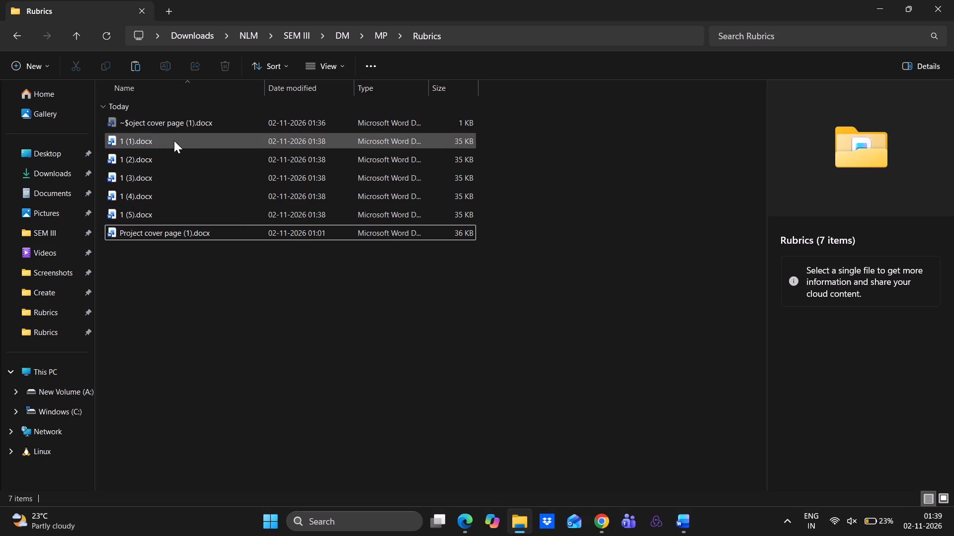
# In 1 (1).docx, replace the student name with the first student's name copied from the project cover page, keeping the rubrics text formatting.
pyautogui.doubleClick(174, 140)
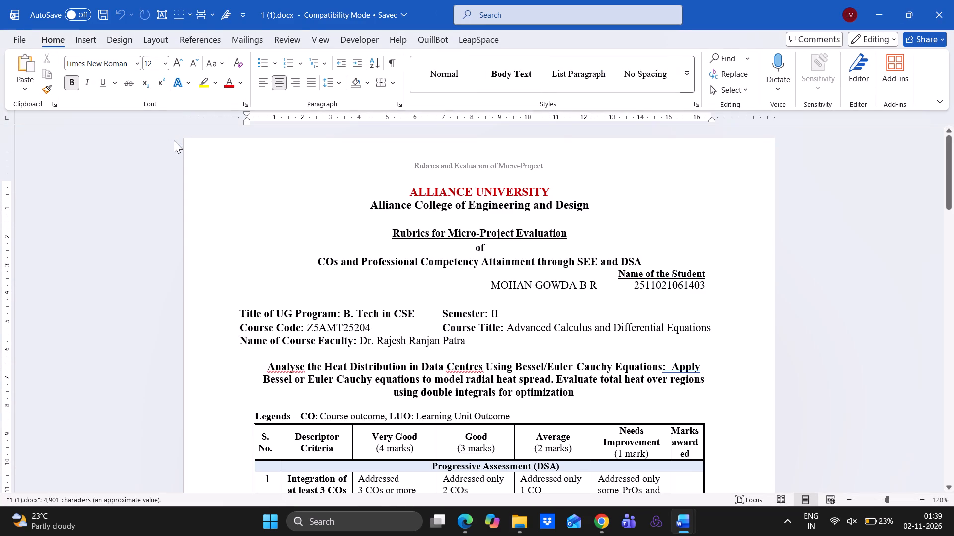
pyautogui.hotkey('alt', 'Tab')
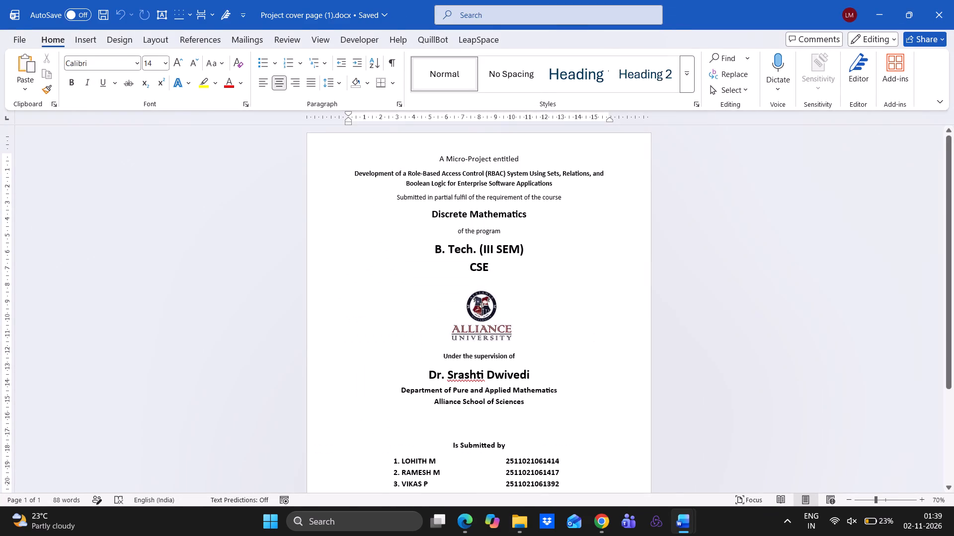
pyautogui.scroll(-2, 295, 277)
pyautogui.keyDown('ctrl'); pyautogui.scroll(3, 484, 301); pyautogui.keyUp('ctrl')
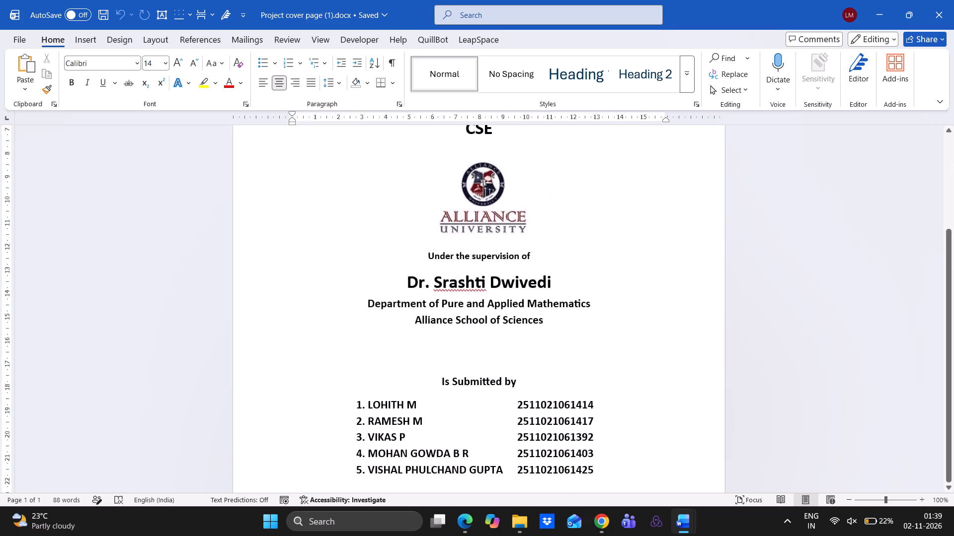
pyautogui.scroll(-2, 476, 336)
pyautogui.moveTo(421, 254); pyautogui.dragTo(377, 250)
pyautogui.hotkey('ctrl', 'c')
pyautogui.hotkey('alt', 'Tab')
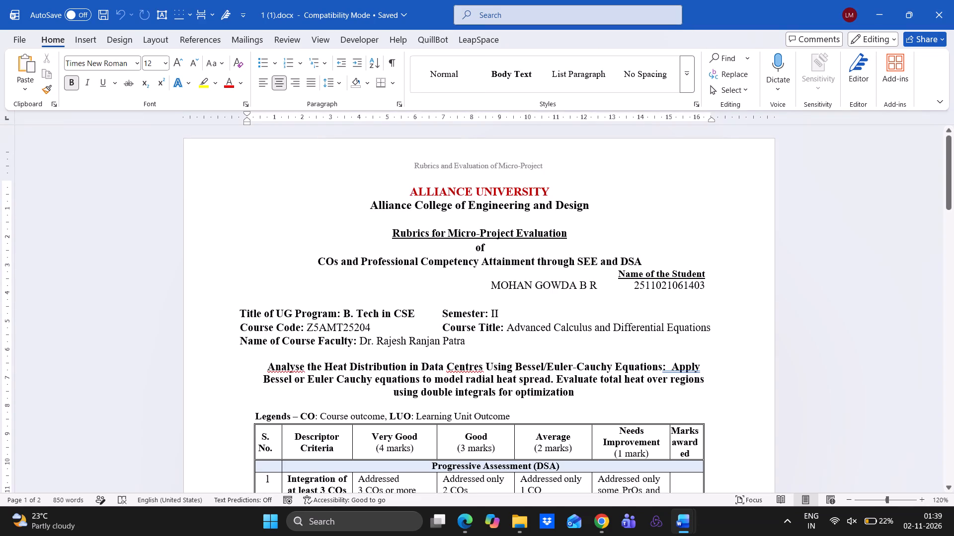
pyautogui.moveTo(494, 284); pyautogui.dragTo(597, 288)
pyautogui.hotkey('ctrl', 'shift', 'v')
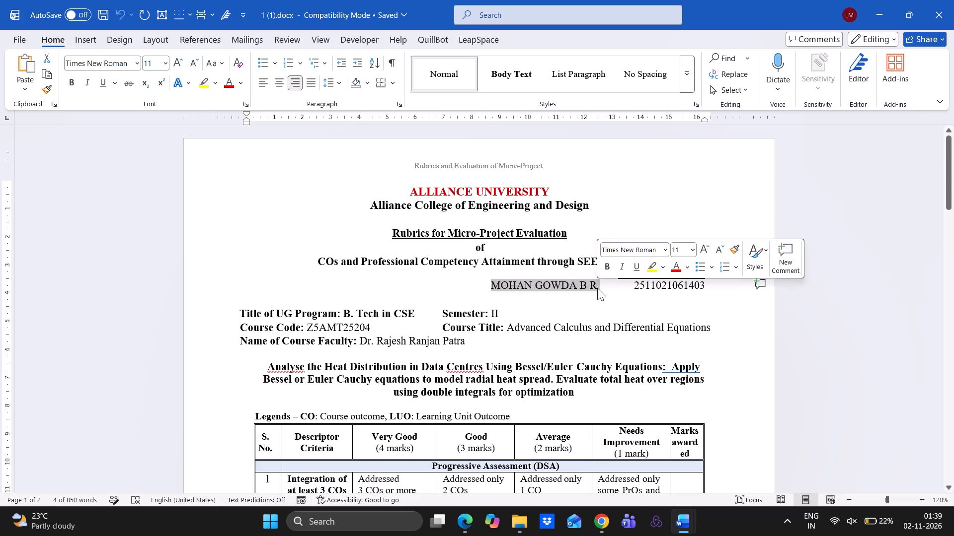
pyautogui.hotkey('ctrl', 'v')
pyautogui.hotkey('ctrl', 'z')
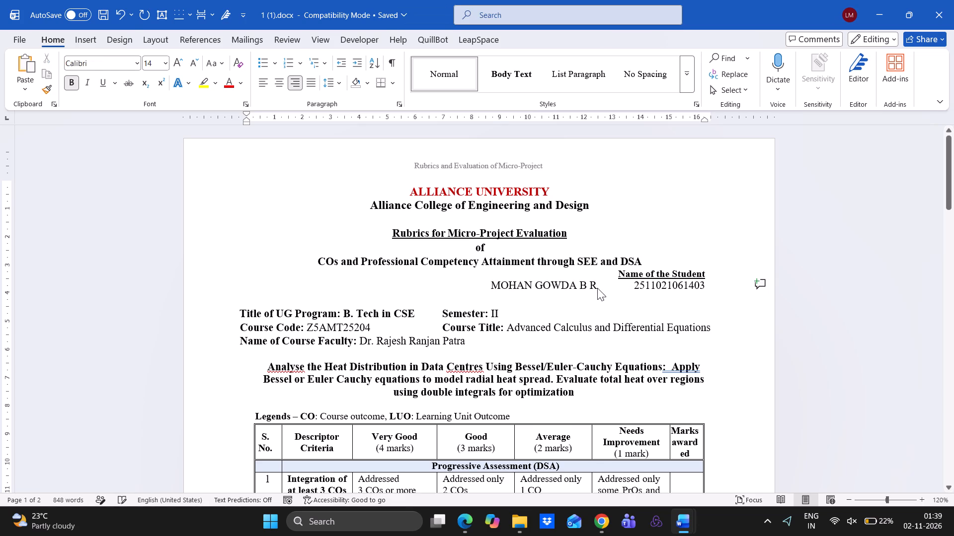
pyautogui.hotkey('ctrl', 'shift', 'v')
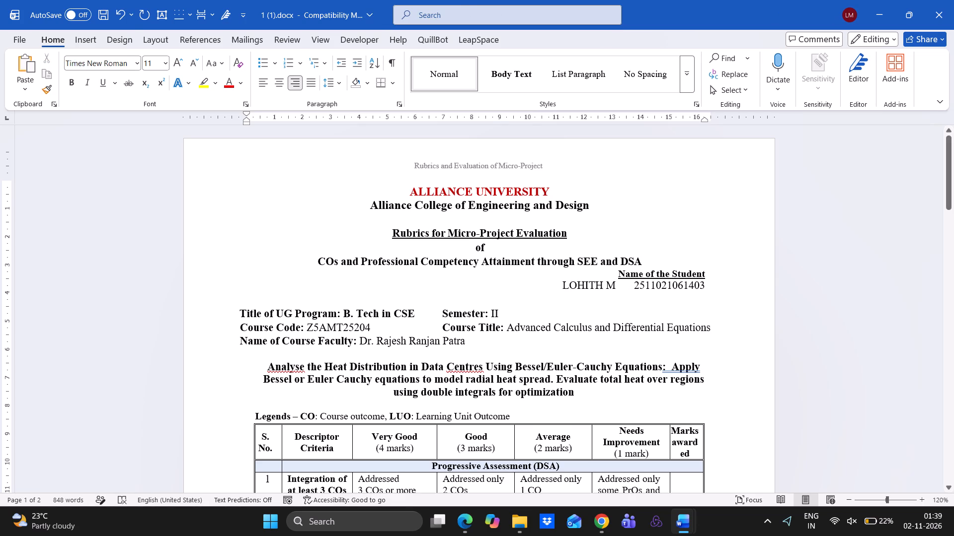
# Update the student's registration number to match the first cover-page entry, and save and close 1 (1).docx.
pyautogui.click(703, 286)
pyautogui.press('BackSpace')
pyautogui.press('BackSpace')
pyautogui.write('14')
pyautogui.hotkey('ctrl', 's')
pyautogui.click(953, 0)
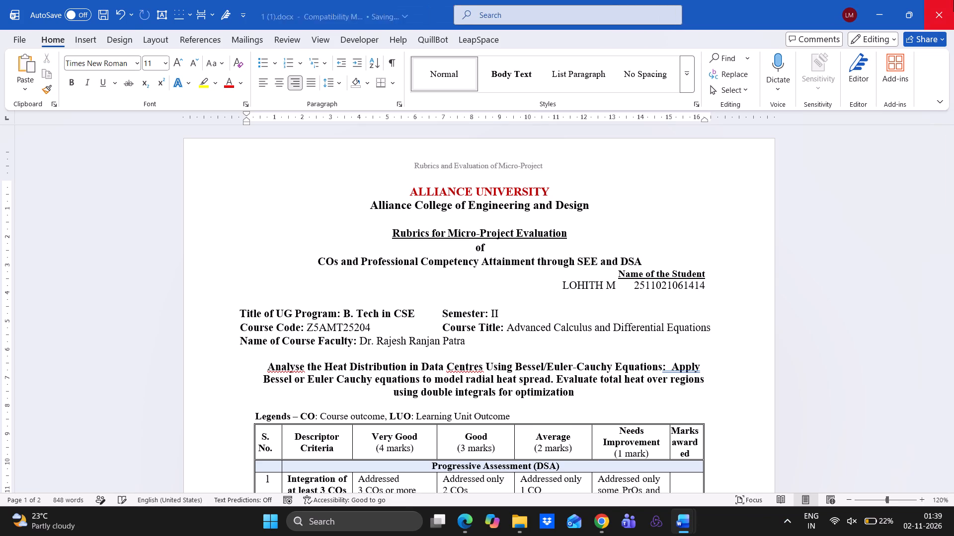
# In 1 (2).docx, replace the student name with the second student's name copied from the project cover page, keeping the rubrics text formatting.
pyautogui.hotkey('alt', 'Tab')
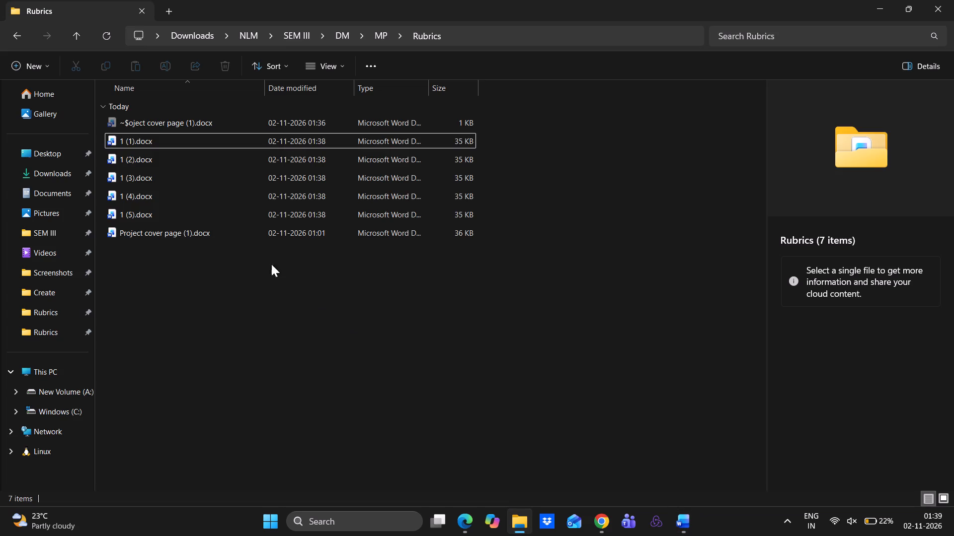
pyautogui.doubleClick(158, 163)
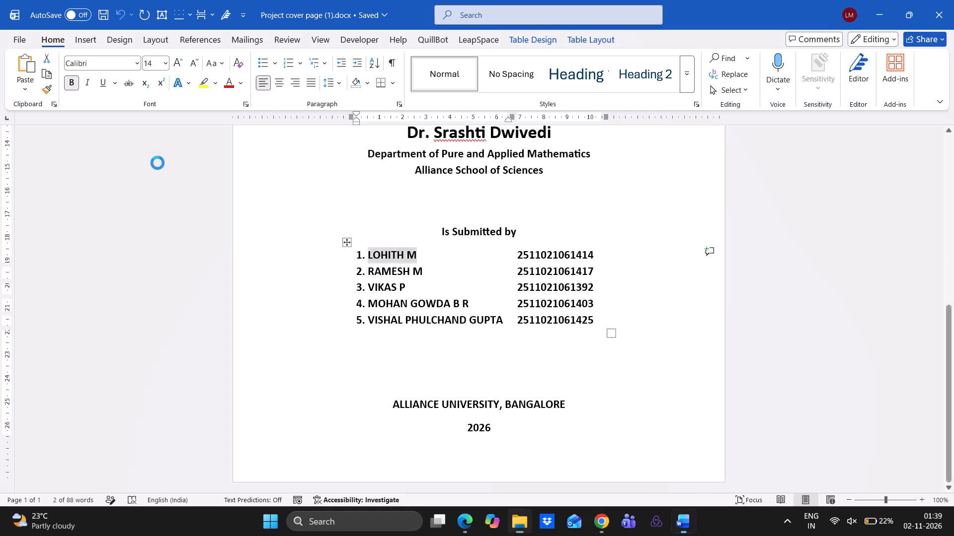
pyautogui.hotkey('alt', 'Tab')
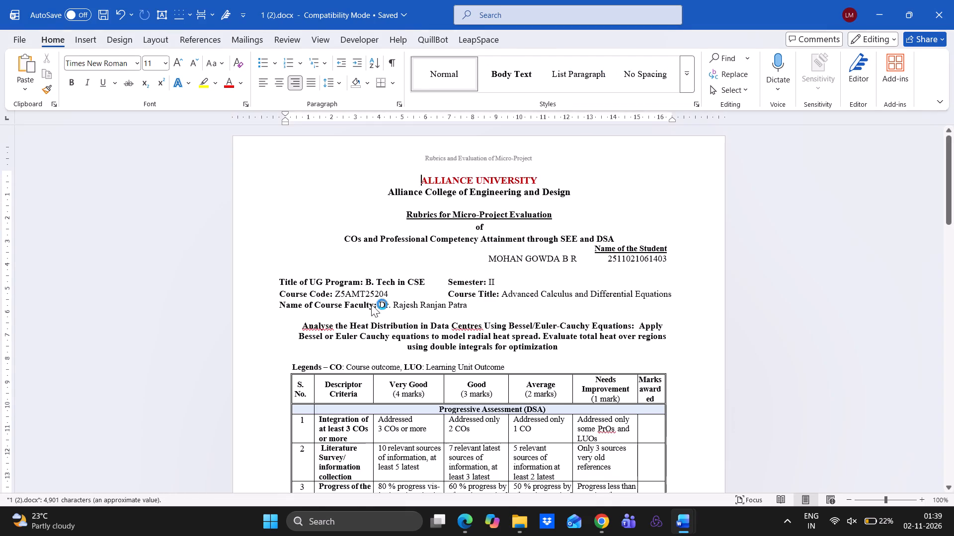
pyautogui.moveTo(423, 274); pyautogui.dragTo(369, 274)
pyautogui.hotkey('ctrl', 'c')
pyautogui.hotkey('alt', 'Tab')
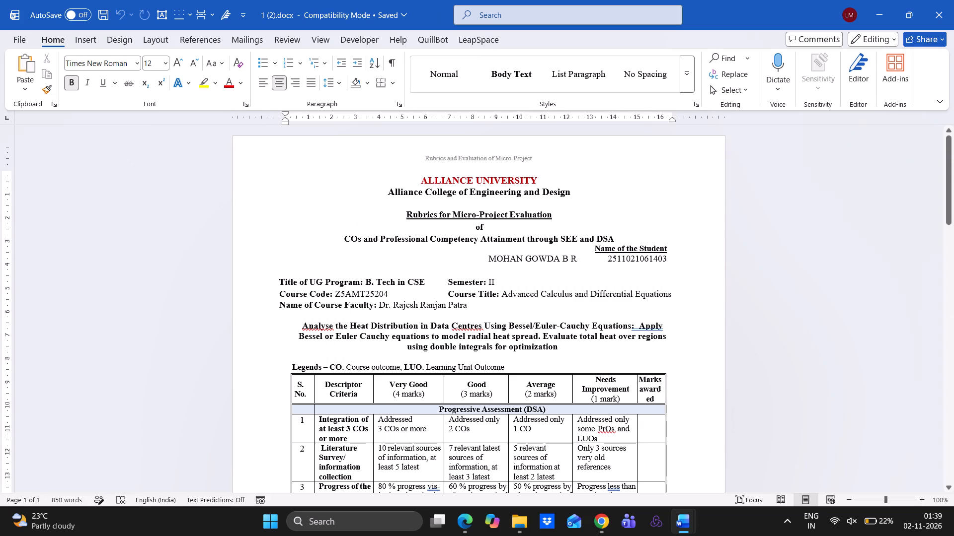
pyautogui.moveTo(492, 259); pyautogui.dragTo(574, 258)
pyautogui.hotkey('ctrl', 'shift', 'v')
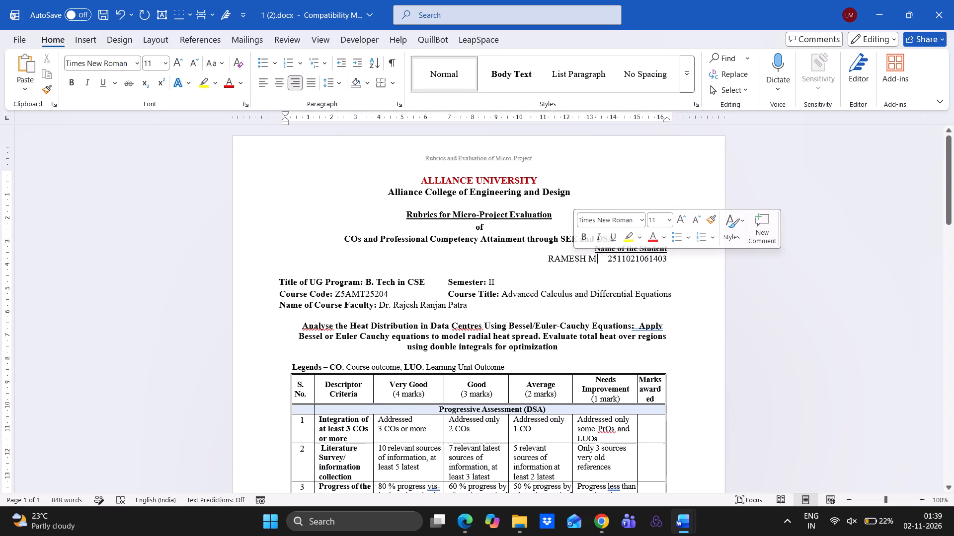
# Update the student's registration number to match the second cover-page entry, and save and close 1 (2).docx.
pyautogui.click(667, 261)
pyautogui.press('BackSpace')
pyautogui.press('BackSpace')
pyautogui.press('1')
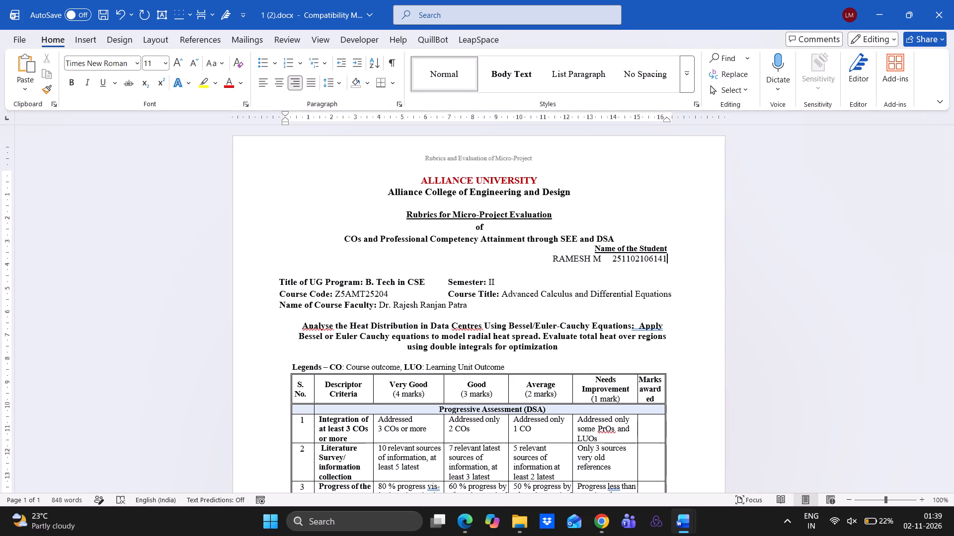
pyautogui.press('7')
pyautogui.hotkey('ctrl', 's')
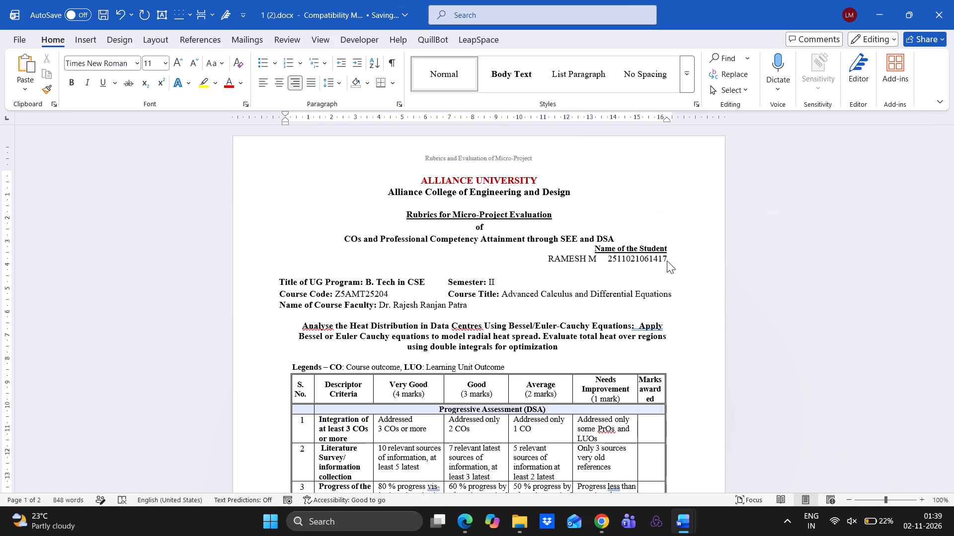
pyautogui.click(953, 0)
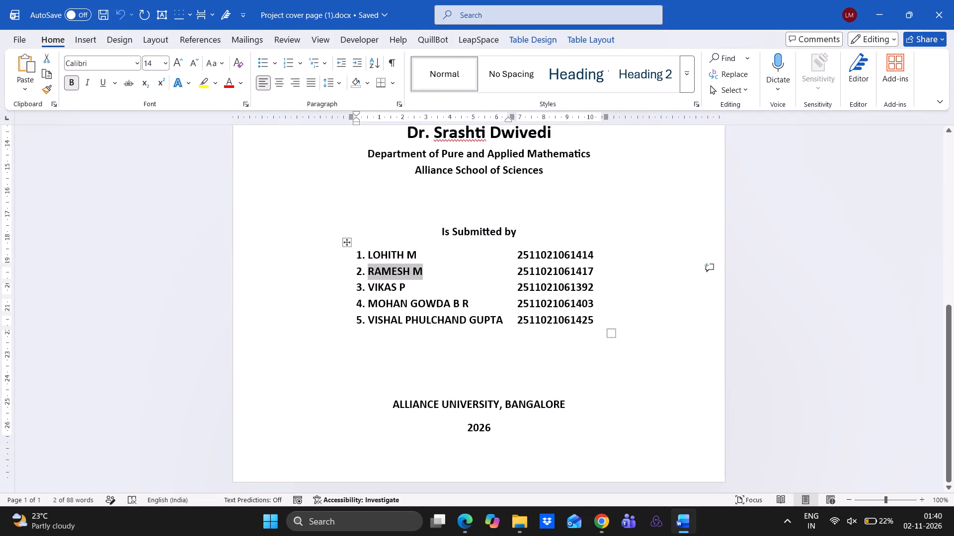
# In 1 (3).docx, replace the student name with the third student's name copied from the project cover page, keeping the rubrics text formatting.
pyautogui.hotkey('alt', 'Tab')
pyautogui.doubleClick(162, 179)
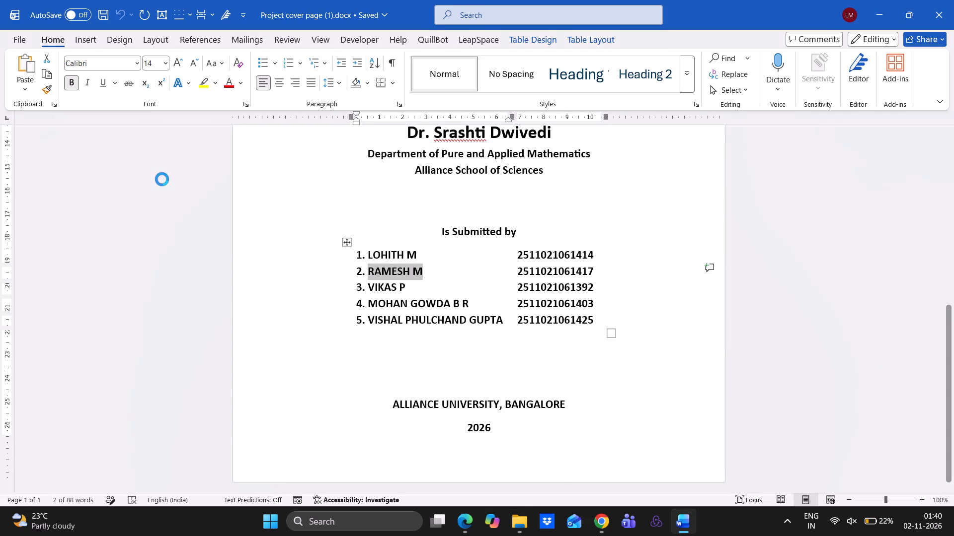
pyautogui.hotkey('alt', 'Tab')
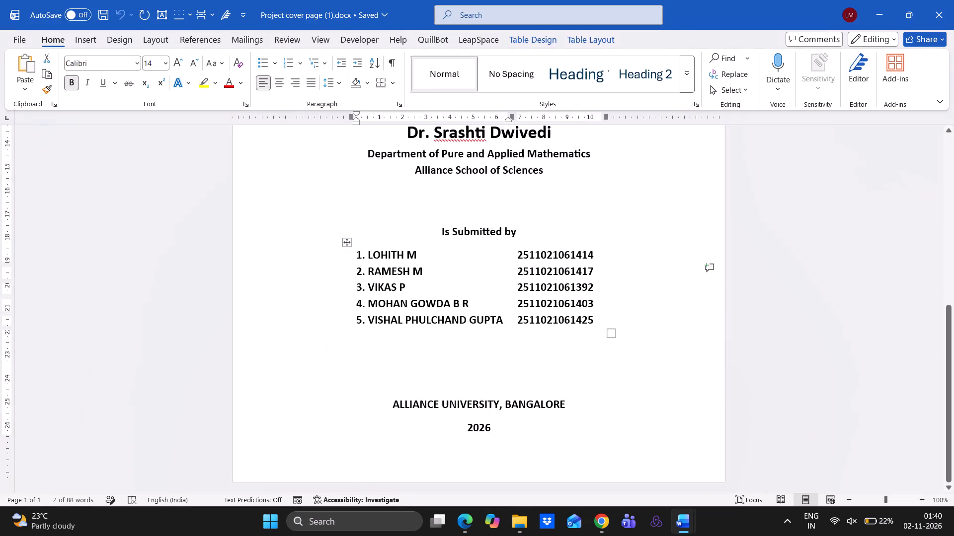
pyautogui.moveTo(368, 286); pyautogui.dragTo(404, 291)
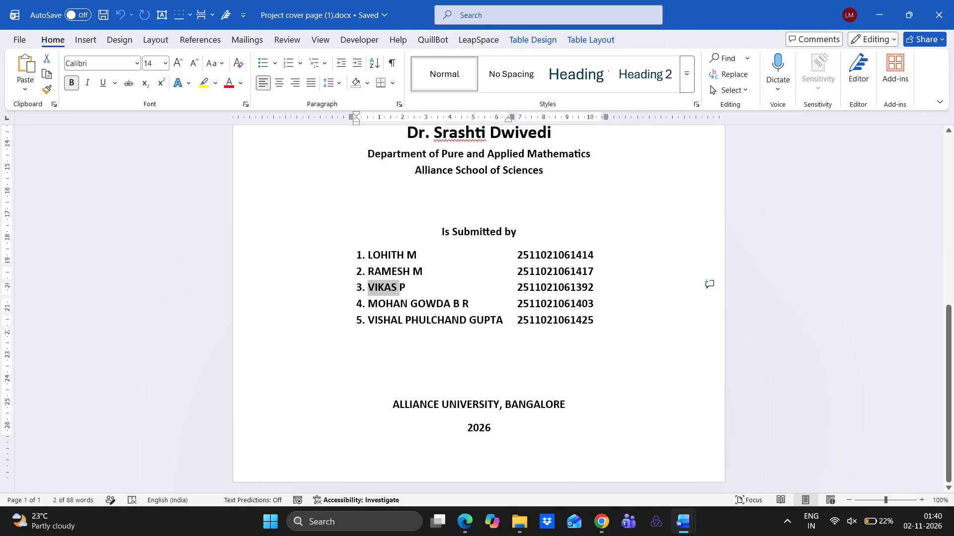
pyautogui.moveTo(404, 291); pyautogui.dragTo(405, 291)
pyautogui.hotkey('ctrl', 'c')
pyautogui.hotkey('alt', 'Tab')
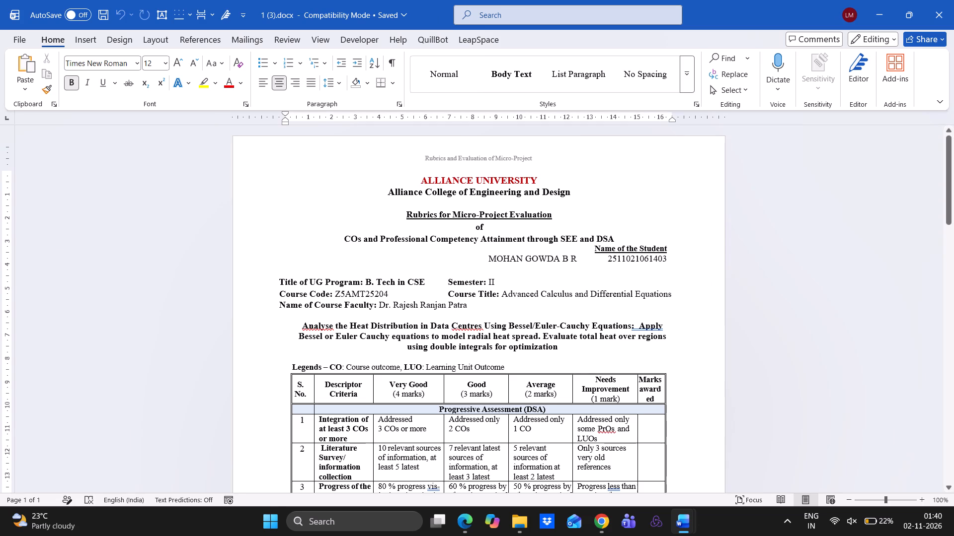
pyautogui.moveTo(489, 258); pyautogui.dragTo(574, 259)
pyautogui.hotkey('ctrl', 'shift', 'v')
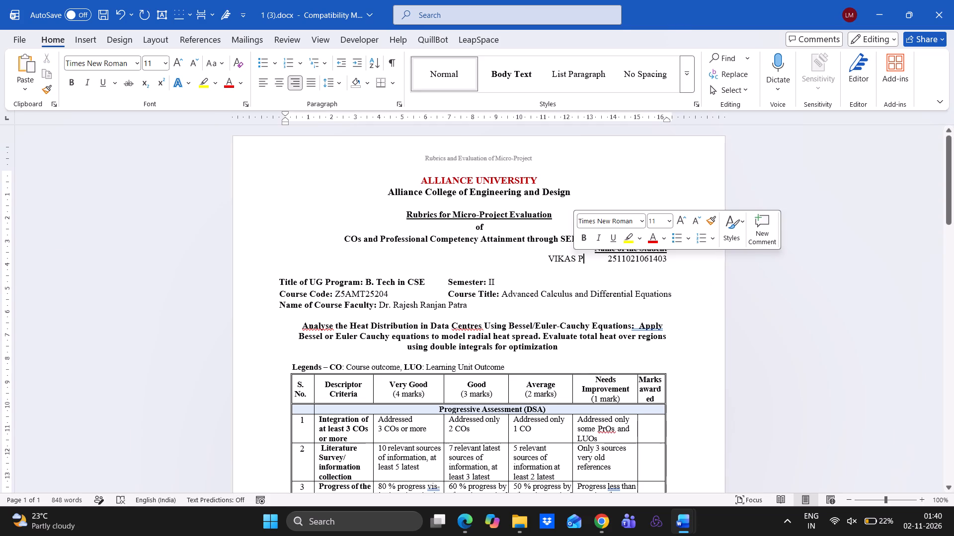
# Update the student's registration number to match the third cover-page entry, and save and close 1 (3).docx.
pyautogui.click(666, 260)
pyautogui.press('BackSpace')
pyautogui.press('BackSpace')
pyautogui.press('BackSpace')
pyautogui.press('BackSpace')
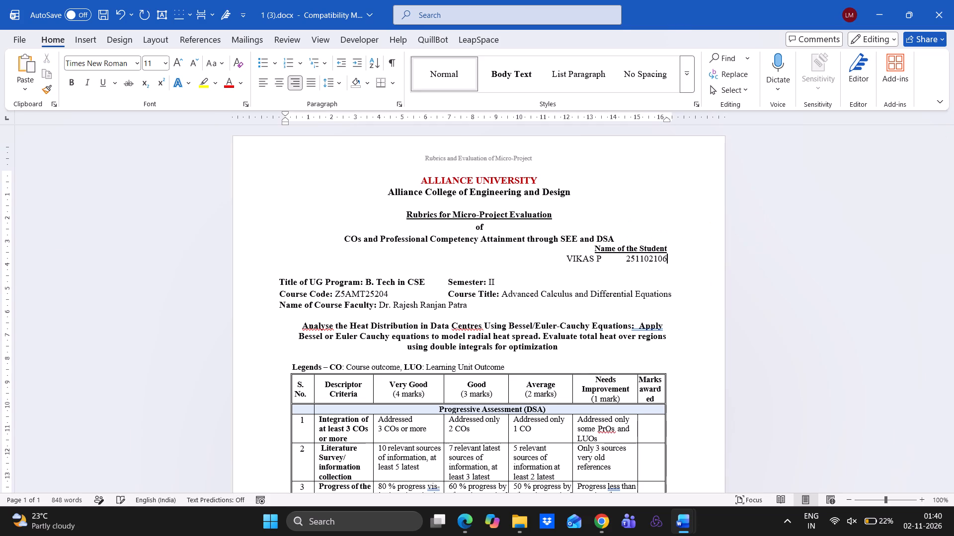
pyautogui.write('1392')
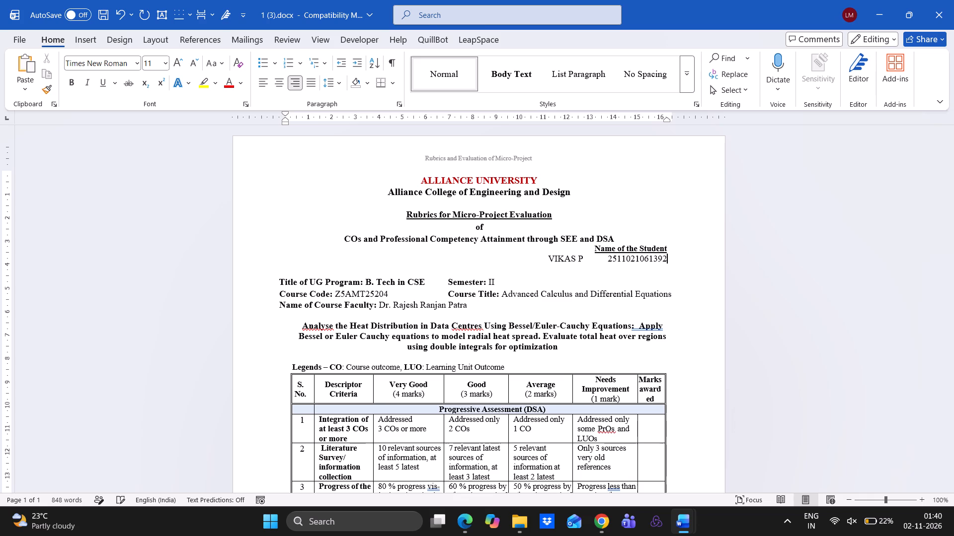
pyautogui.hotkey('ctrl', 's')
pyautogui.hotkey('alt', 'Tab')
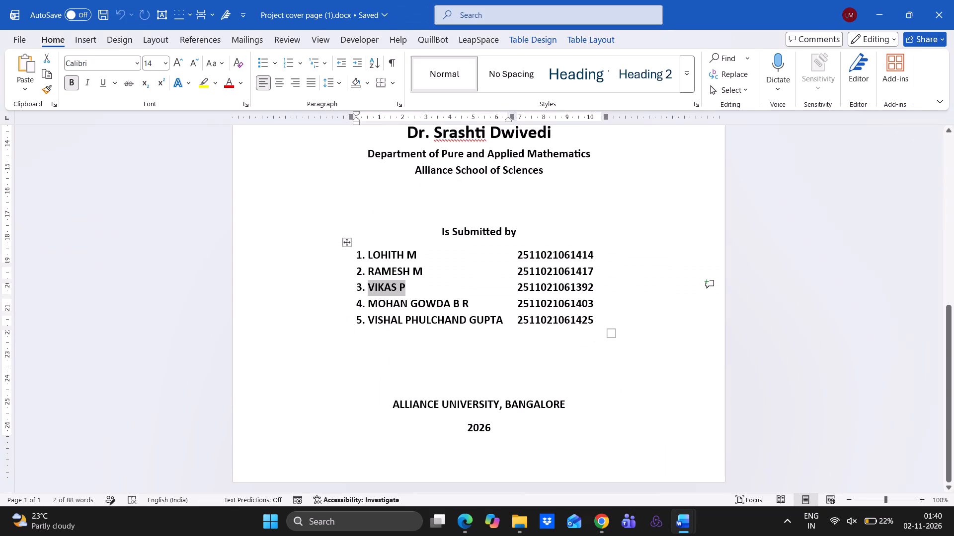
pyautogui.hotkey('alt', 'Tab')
pyautogui.click(953, 0)
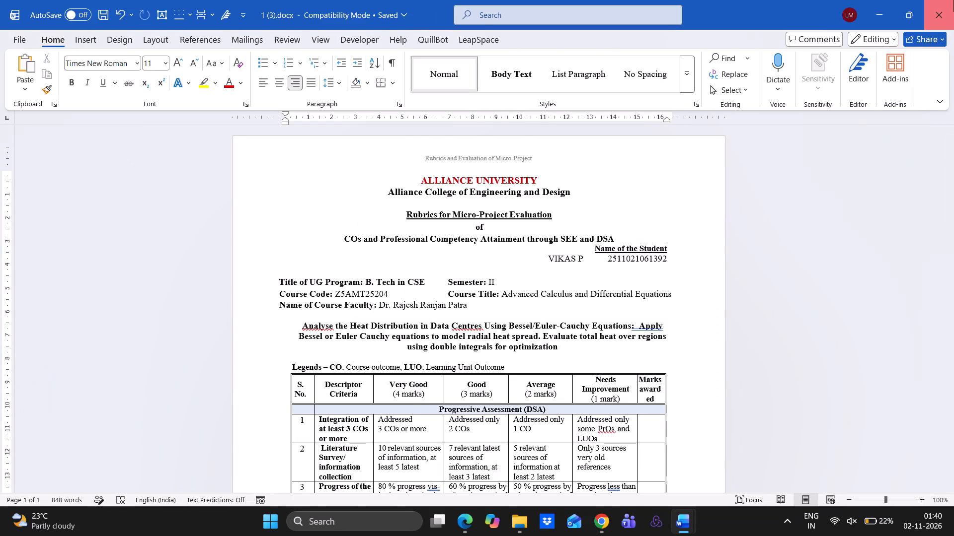
# Open 1 (4).docx, compare its student name and registration number with the fourth cover-page entry, and save and close it.
pyautogui.hotkey('alt', 'Tab')
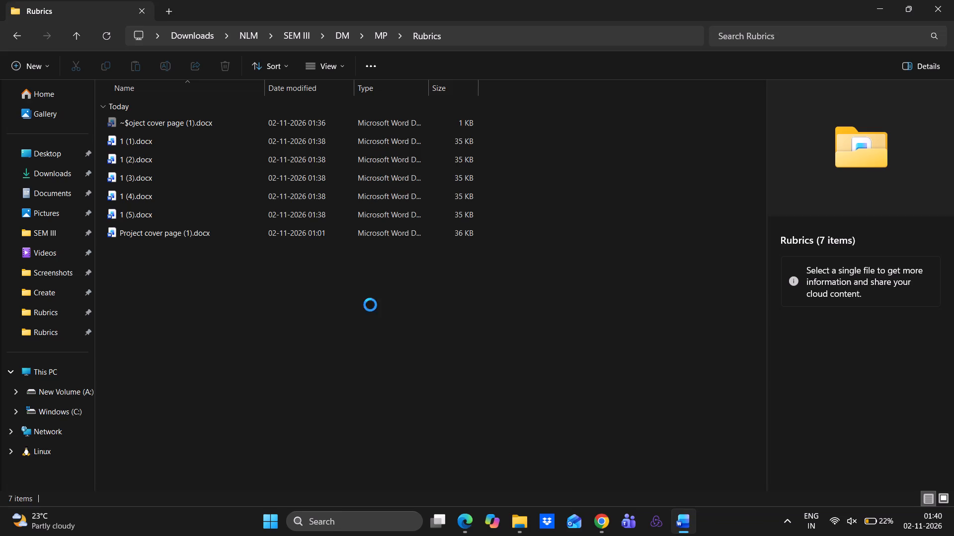
pyautogui.doubleClick(169, 195)
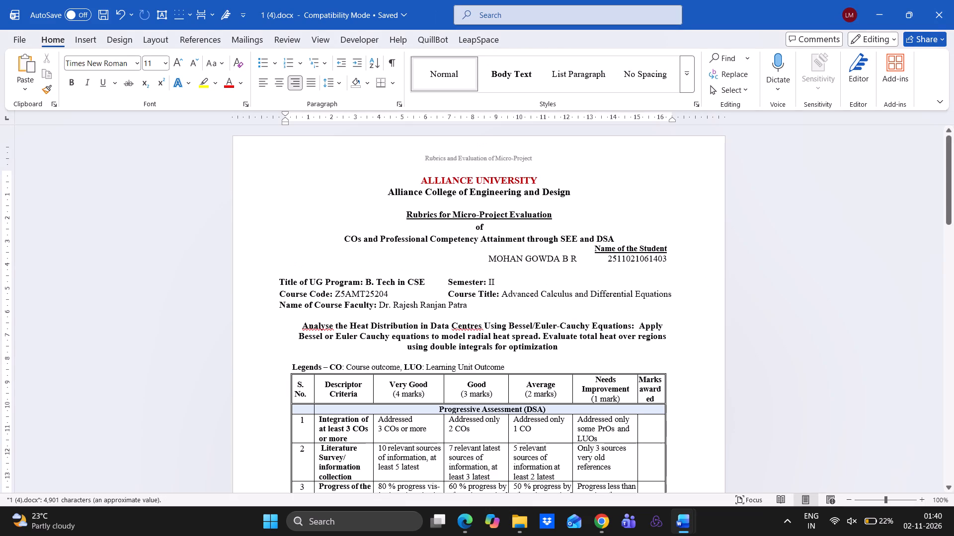
pyautogui.hotkey('alt', 'Tab')
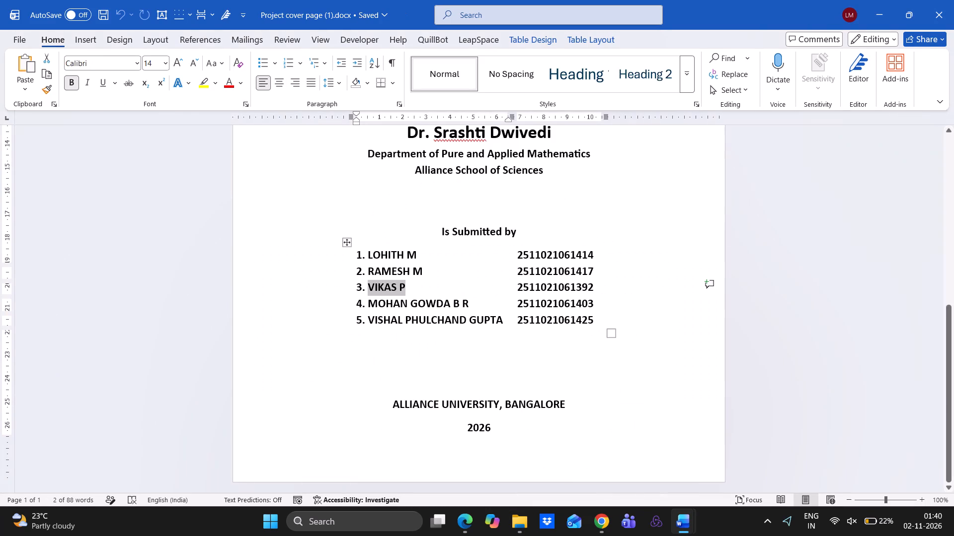
pyautogui.click(316, 315)
pyautogui.click(329, 372)
pyautogui.hotkey('alt', 'Tab')
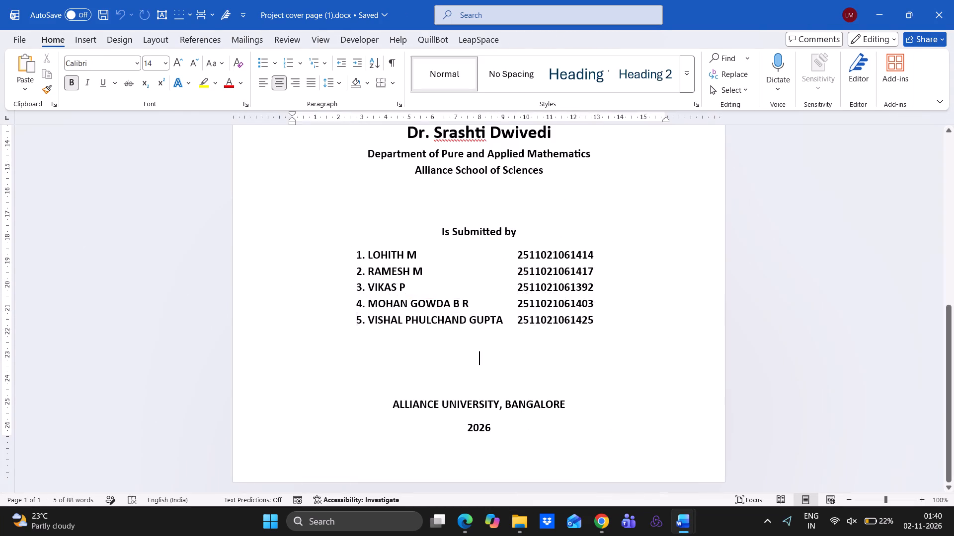
pyautogui.hotkey('alt', 'Tab')
pyautogui.hotkey('alt', 'Tab')
pyautogui.hotkey('alt', 'Tab')
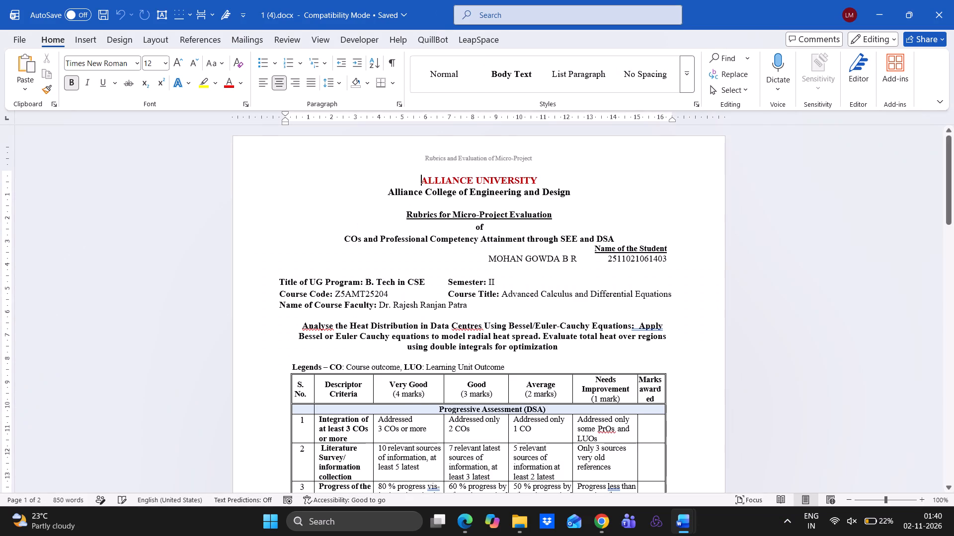
pyautogui.hotkey('alt', 'Tab')
pyautogui.hotkey('alt', 'Tab')
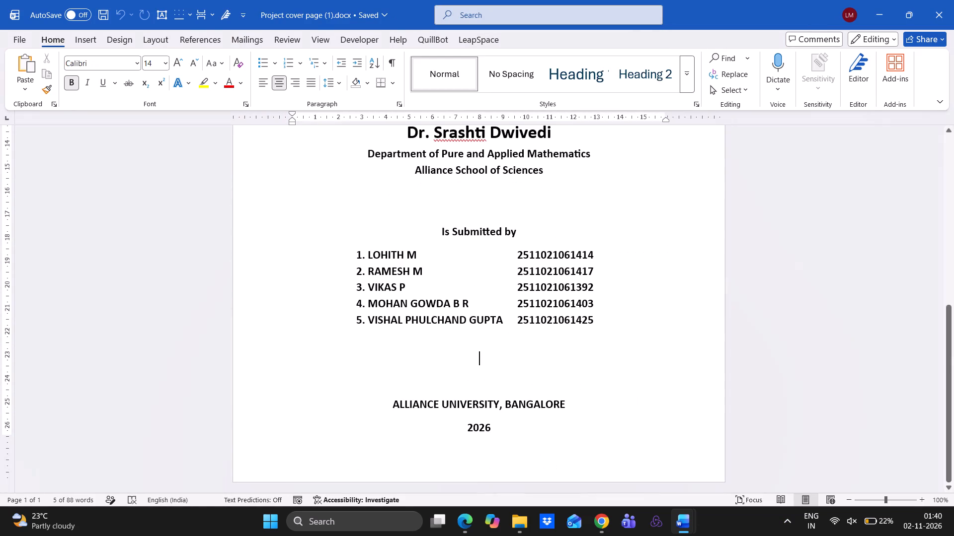
pyautogui.hotkey('alt', 'Tab')
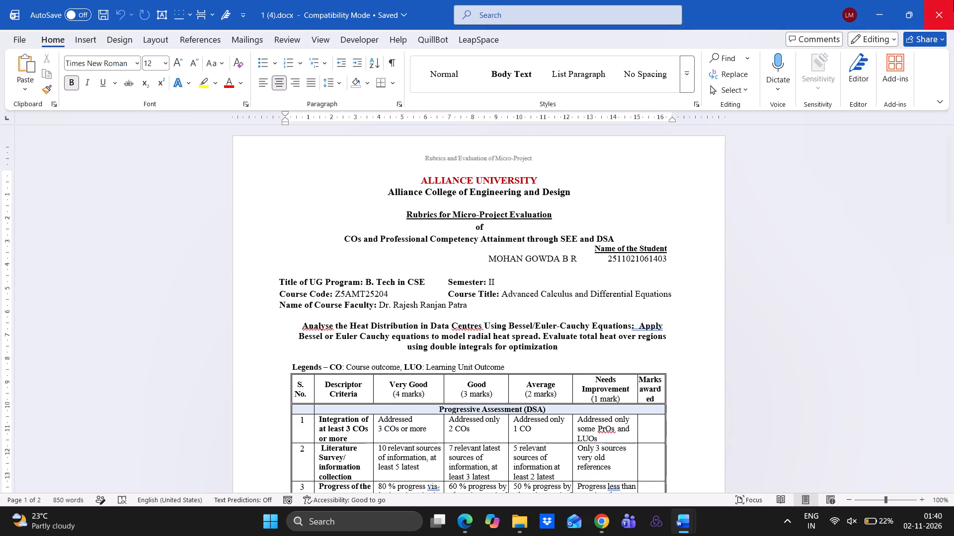
pyautogui.hotkey('ctrl', 's')
pyautogui.click(953, 0)
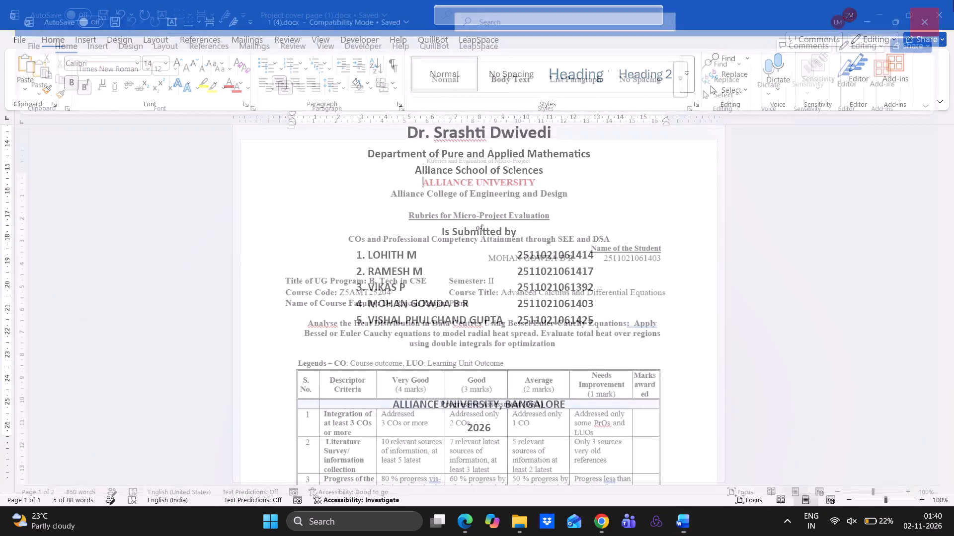
# In 1 (5).docx, replace the student name with the fifth student's name copied from the project cover page, keeping the rubrics text formatting.
pyautogui.hotkey('alt', 'Tab')
pyautogui.doubleClick(198, 217)
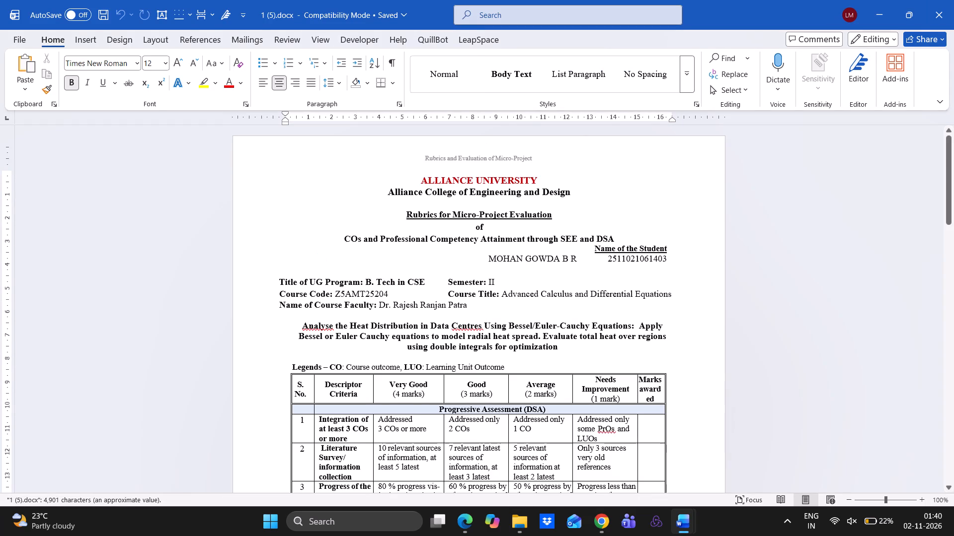
pyautogui.hotkey('alt', 'Tab')
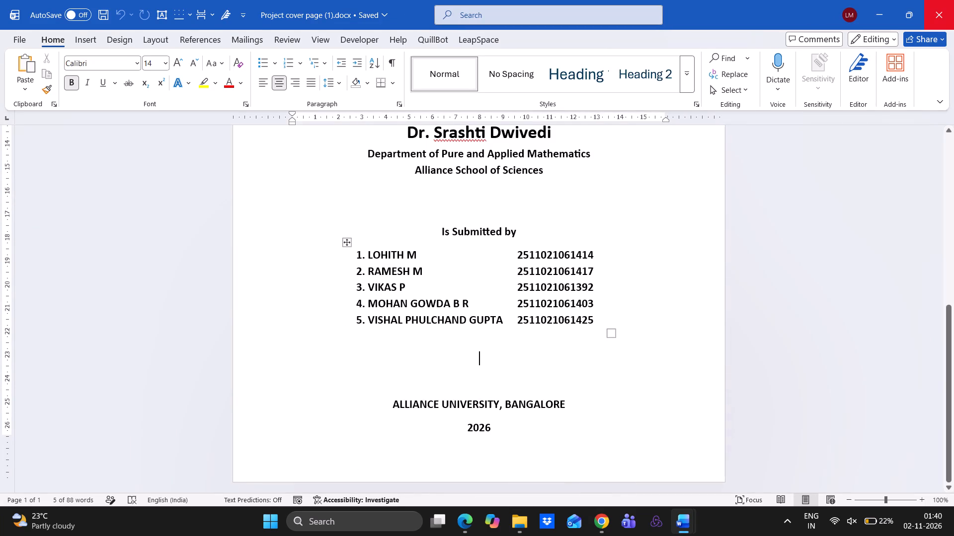
pyautogui.moveTo(368, 320); pyautogui.dragTo(501, 323)
pyautogui.click(501, 323)
pyautogui.moveTo(372, 320); pyautogui.dragTo(372, 320)
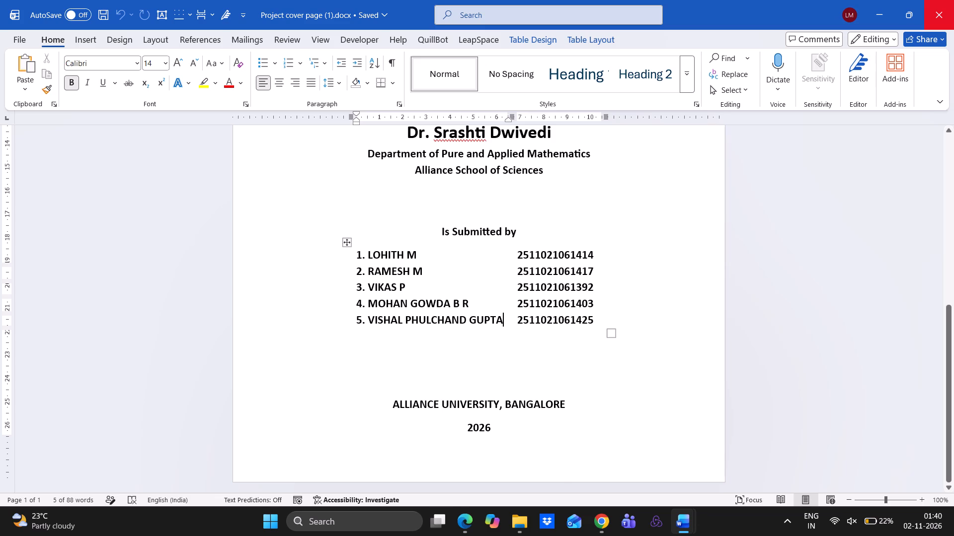
pyautogui.moveTo(372, 320); pyautogui.dragTo(494, 318)
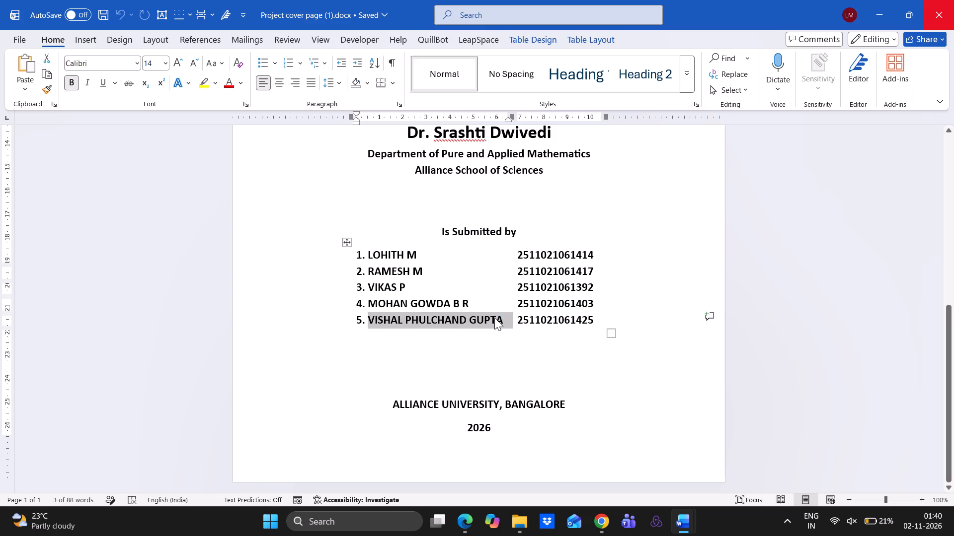
pyautogui.hotkey('ctrl', 'c')
pyautogui.hotkey('alt', 'Tab')
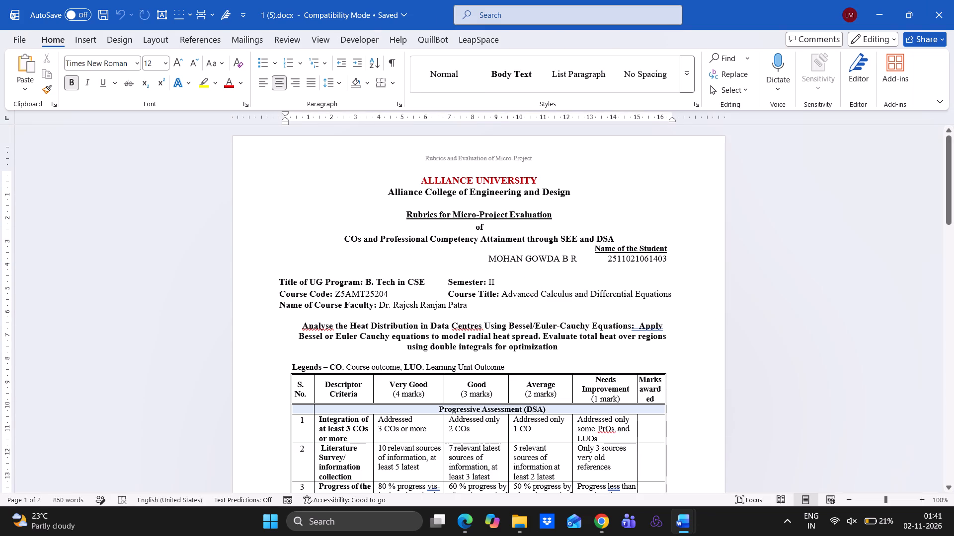
pyautogui.moveTo(490, 258); pyautogui.dragTo(573, 261)
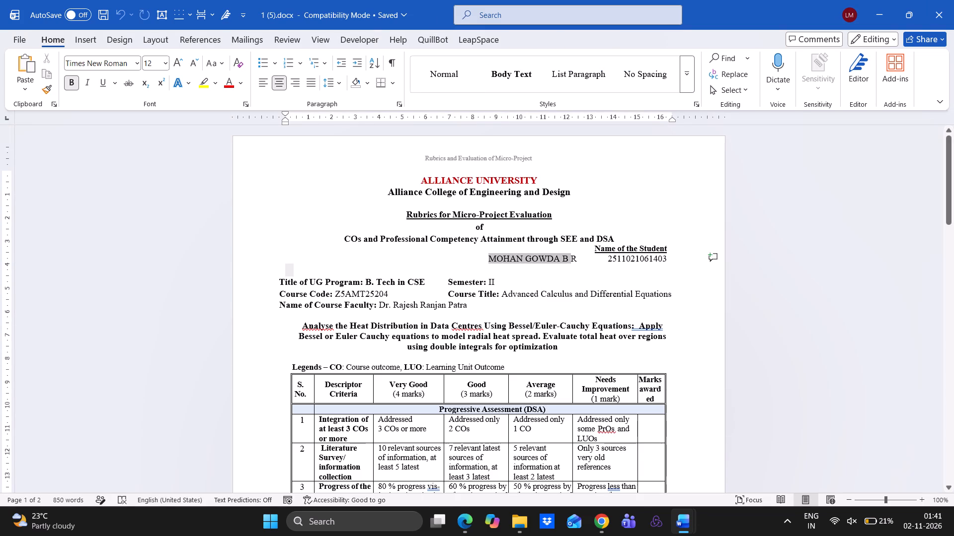
pyautogui.moveTo(573, 261); pyautogui.dragTo(578, 260)
pyautogui.hotkey('ctrl', 'shift', 'v')
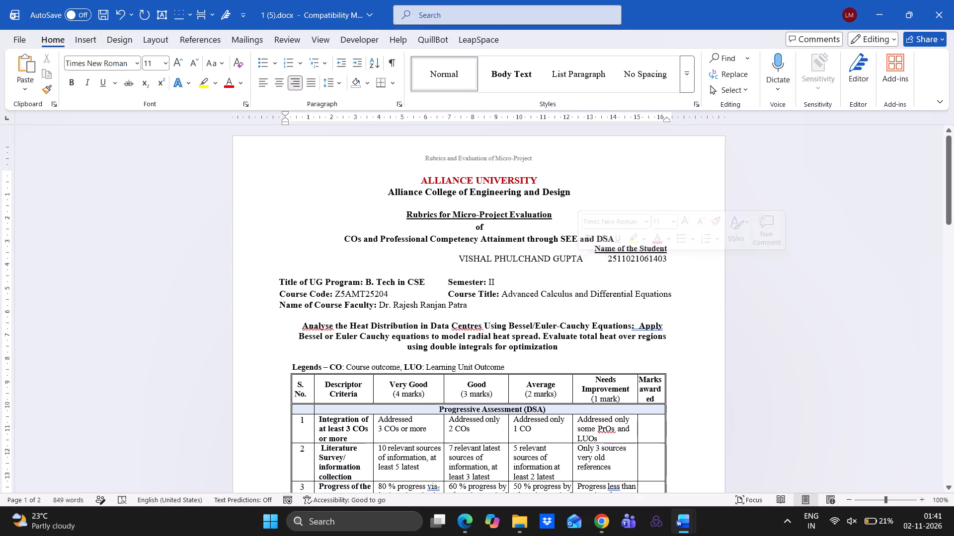
# Clean up the spacing after the fifth student's name, separating it from the registration number with a single tab.
pyautogui.press('BackSpace')
pyautogui.press('BackSpace')
pyautogui.press('BackSpace')
pyautogui.press('BackSpace')
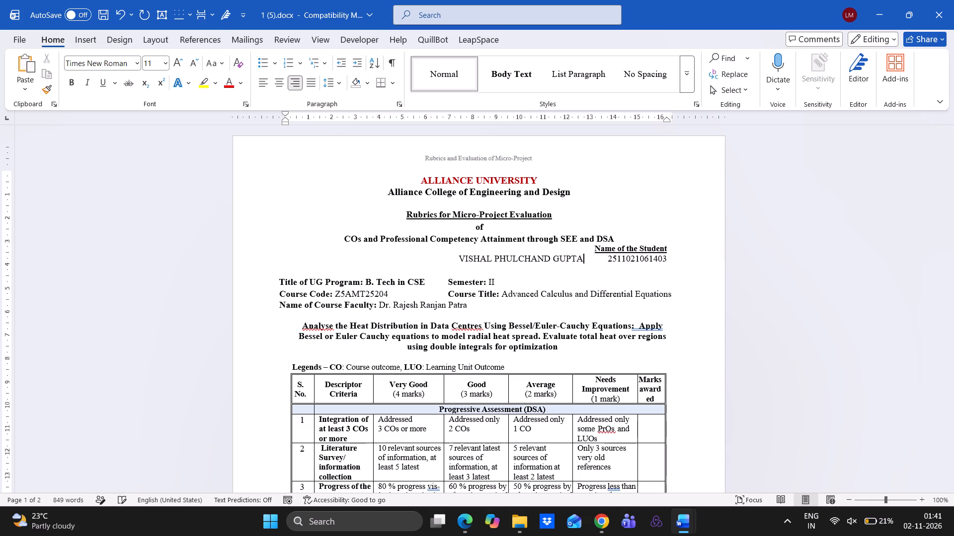
pyautogui.press('Delete')
pyautogui.press('Tab')
# Update the student's registration number in 1 (5).docx to match the fifth cover-page entry, and save the document.
pyautogui.click(673, 260)
pyautogui.press('BackSpace')
pyautogui.press('BackSpace')
pyautogui.write('25')
pyautogui.hotkey('ctrl', 's')
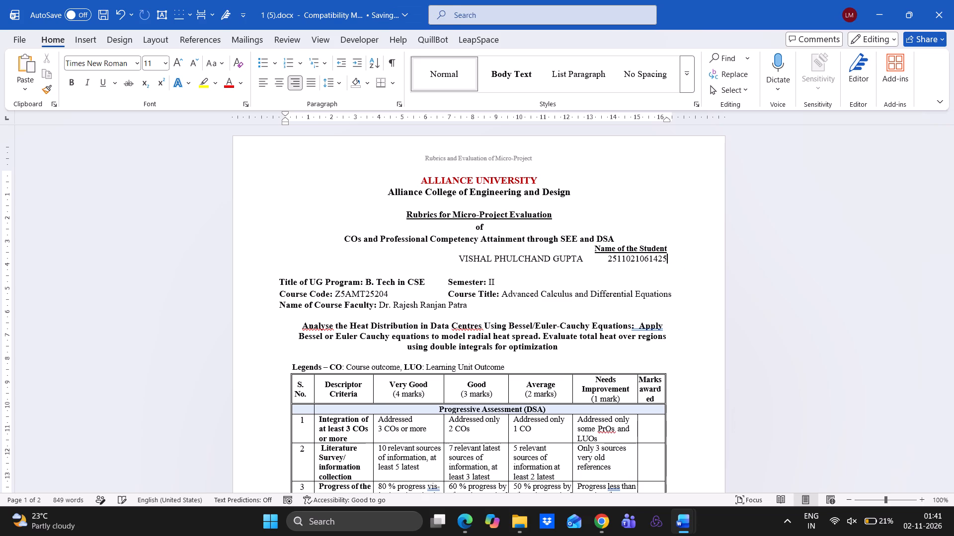
pyautogui.hotkey('alt', 'Tab')
pyautogui.hotkey('alt', 'Tab')
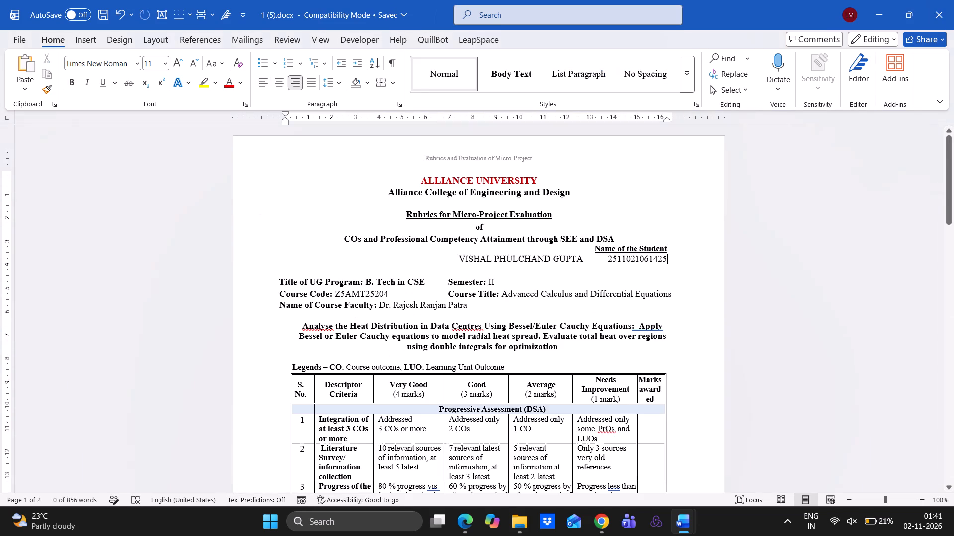
# Close 1 (5).docx and the project cover page document.
pyautogui.click(953, 0)
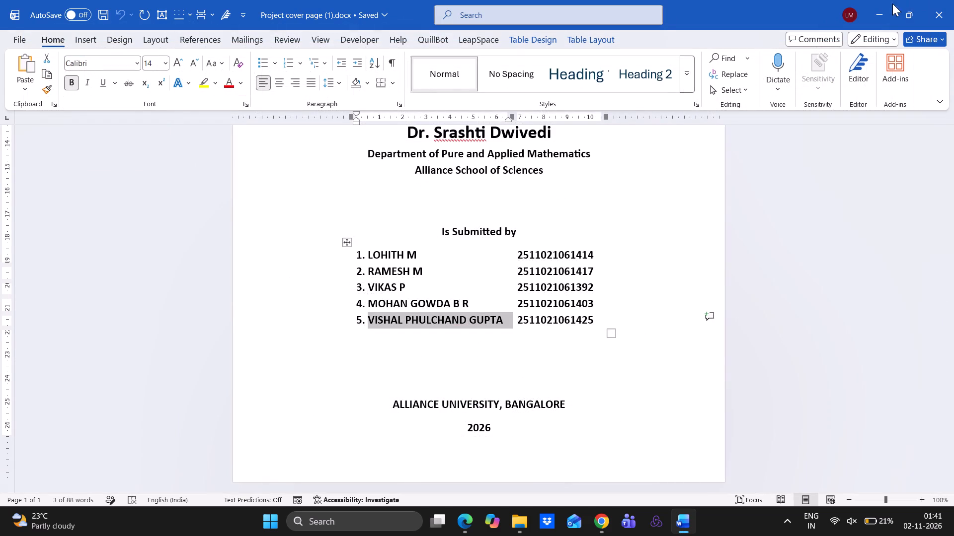
pyautogui.click(953, 6)
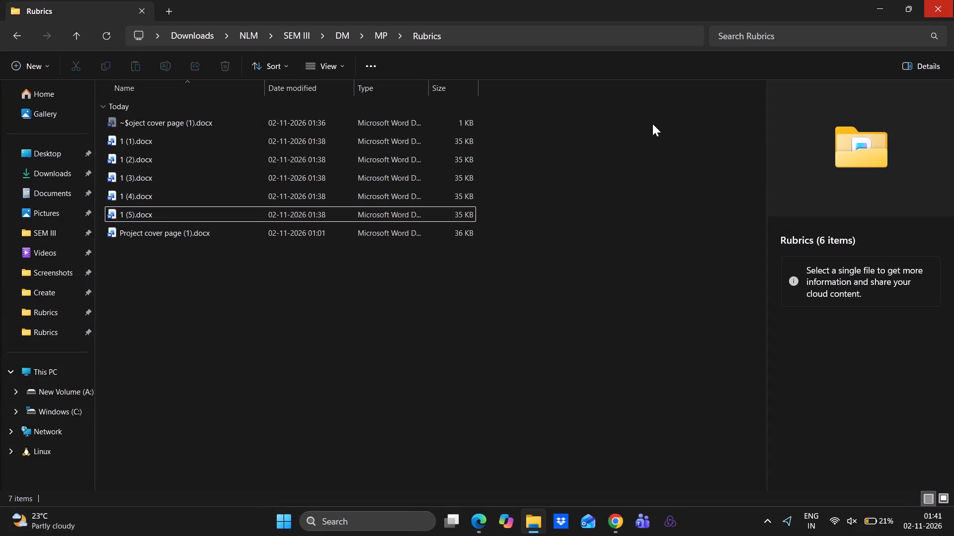
pyautogui.hotkey('ctrl', 'r')
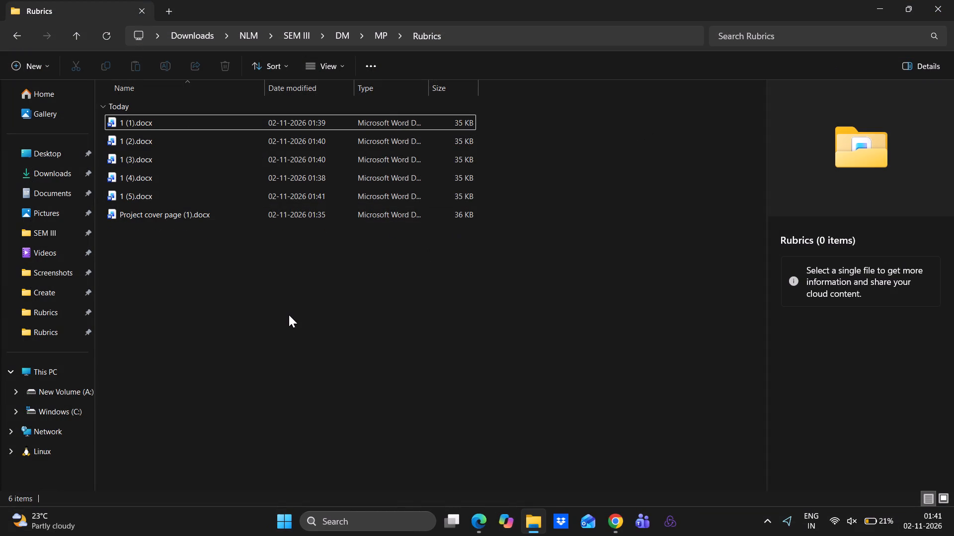
pyautogui.hotkey('ctrl', 'shift', 's')
pyautogui.press('shift+super+s')
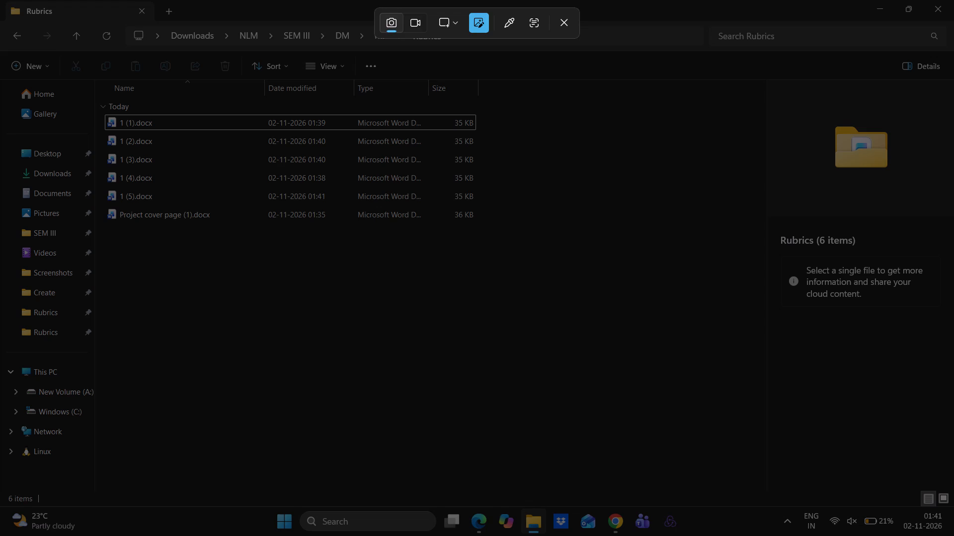
pyautogui.moveTo(497, 199); pyautogui.dragTo(104, 104)
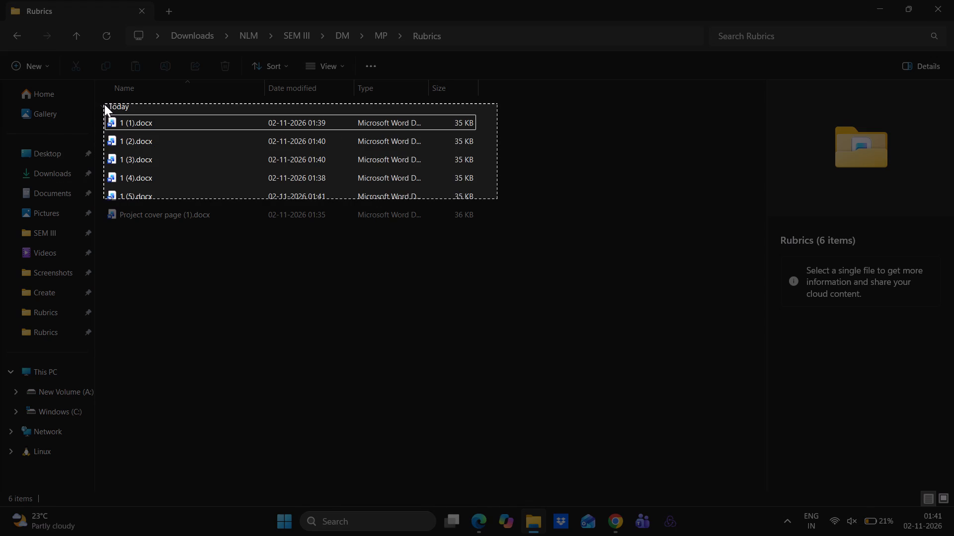
pyautogui.moveTo(104, 104); pyautogui.dragTo(100, 14)
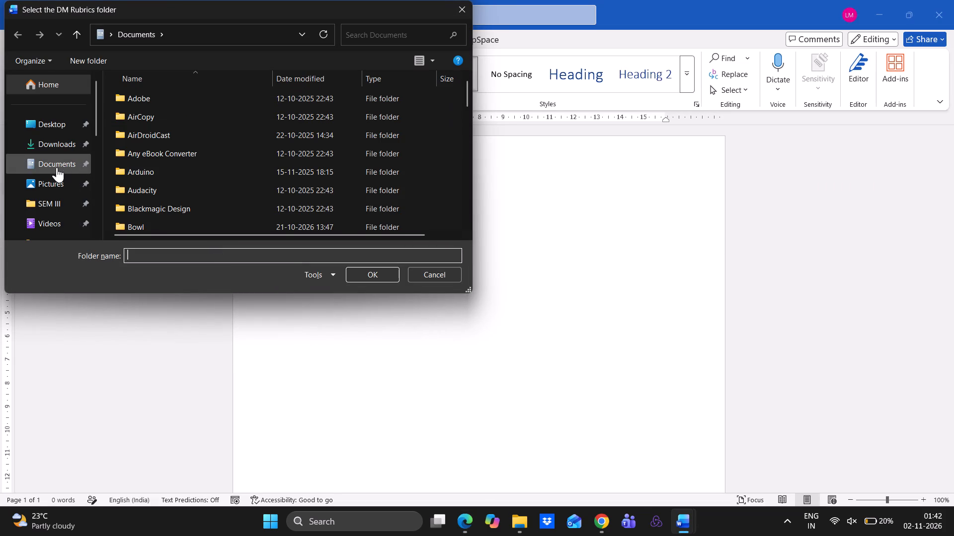
pyautogui.click(40, 197)
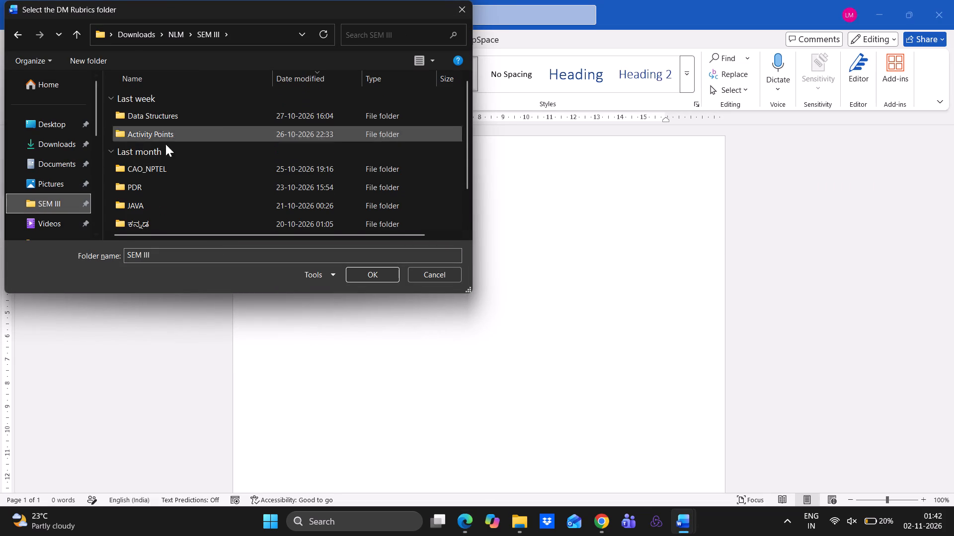
pyautogui.scroll(-1, 148, 222)
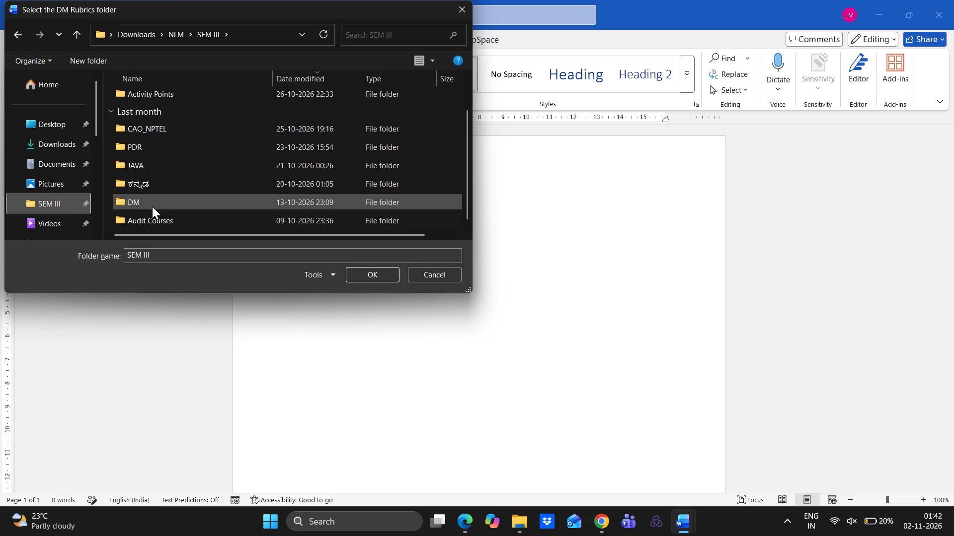
pyautogui.doubleClick(152, 206)
pyautogui.doubleClick(160, 111)
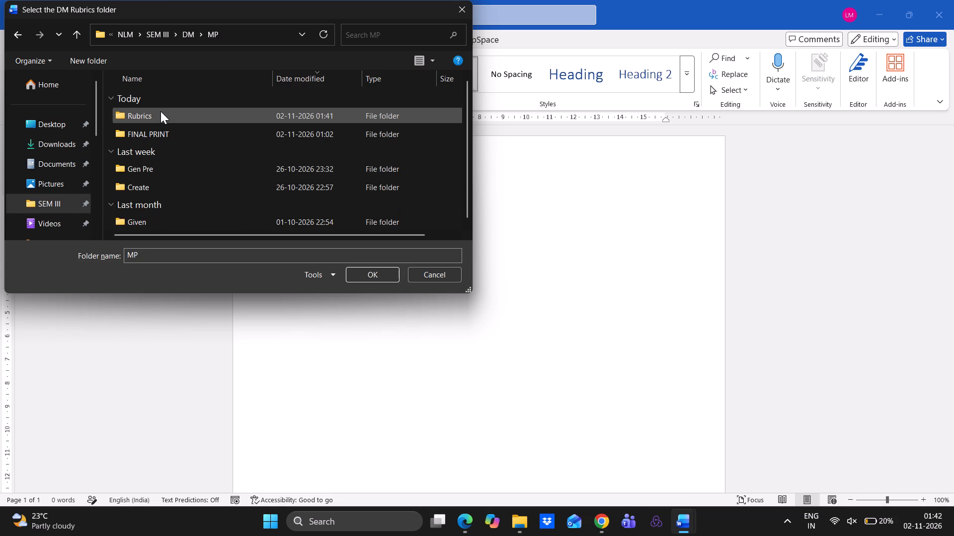
pyautogui.doubleClick(152, 113)
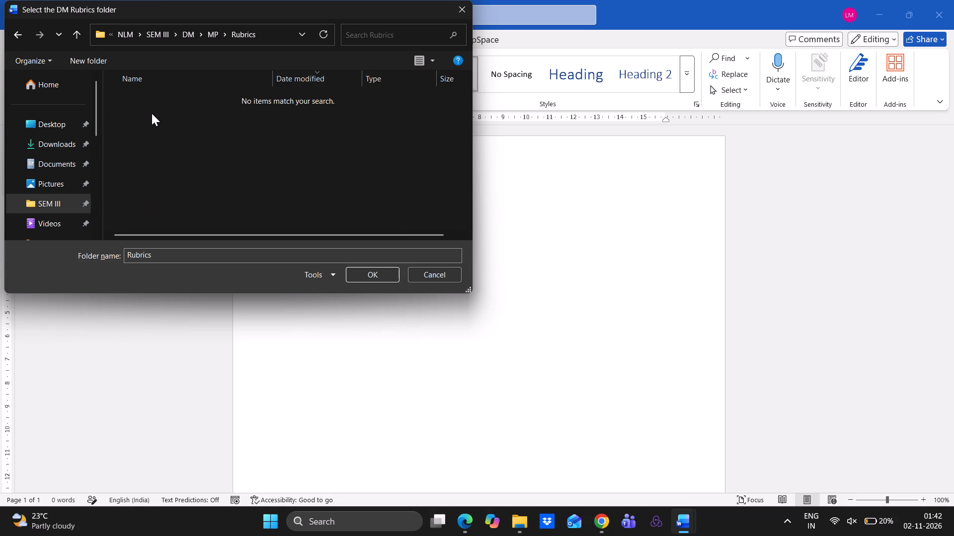
pyautogui.click(212, 30)
pyautogui.scroll(-1, 165, 130)
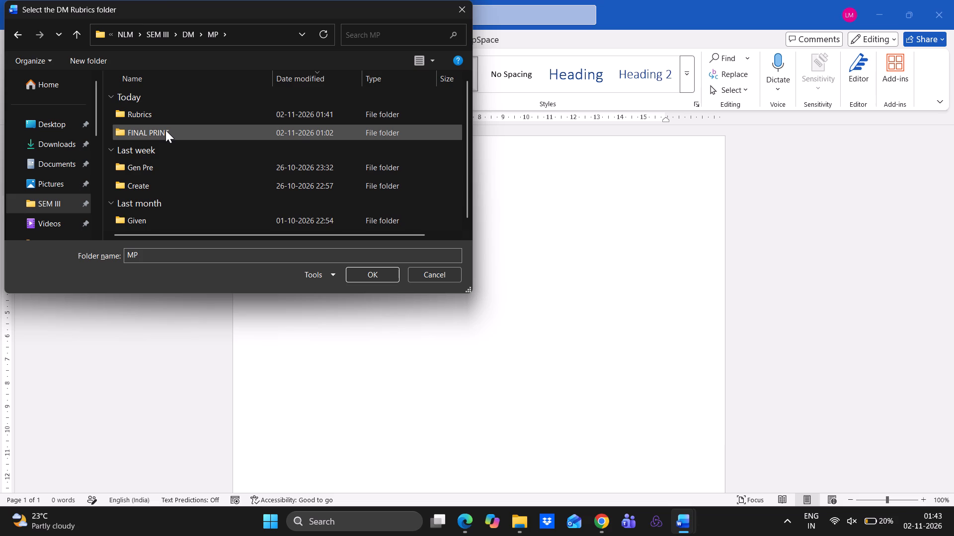
pyautogui.doubleClick(165, 130)
pyautogui.click(184, 36)
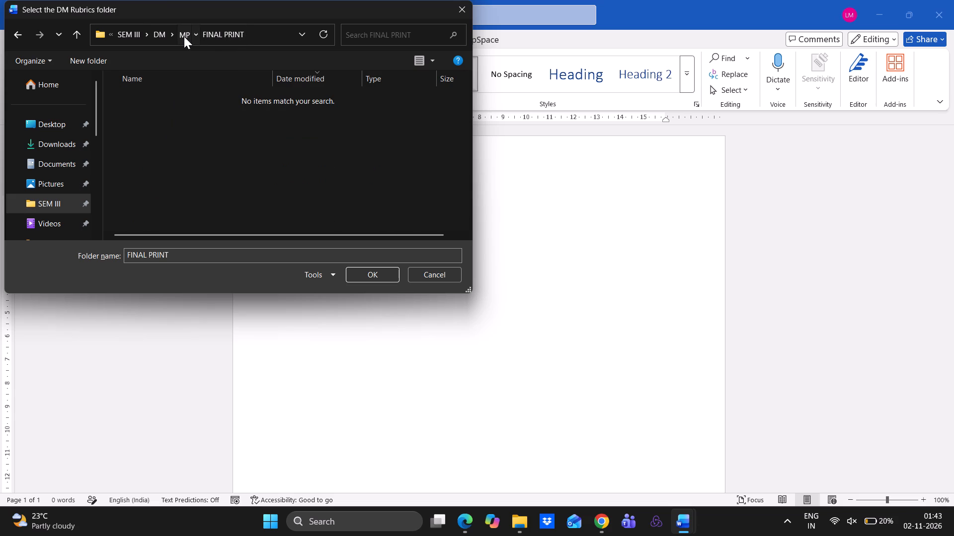
pyautogui.tripleClick(145, 118)
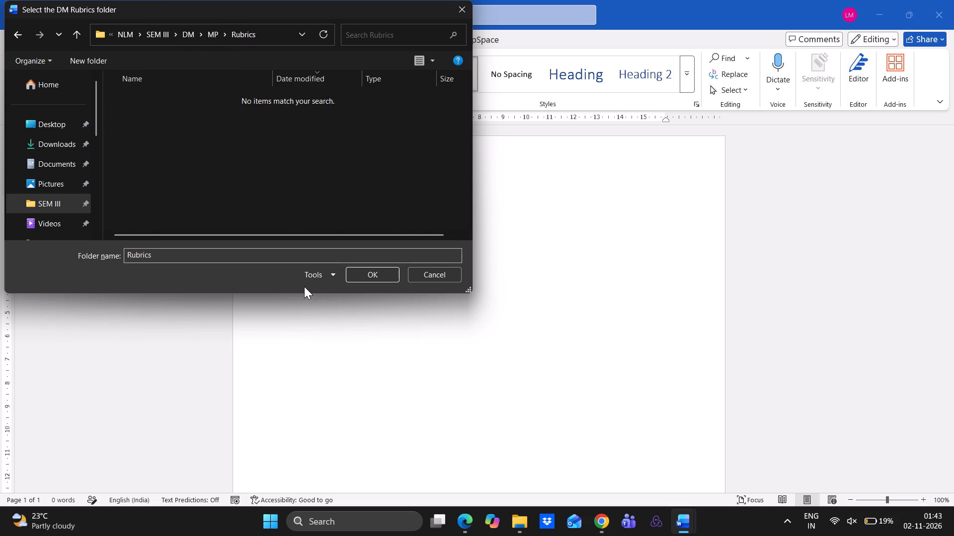
pyautogui.click(365, 273)
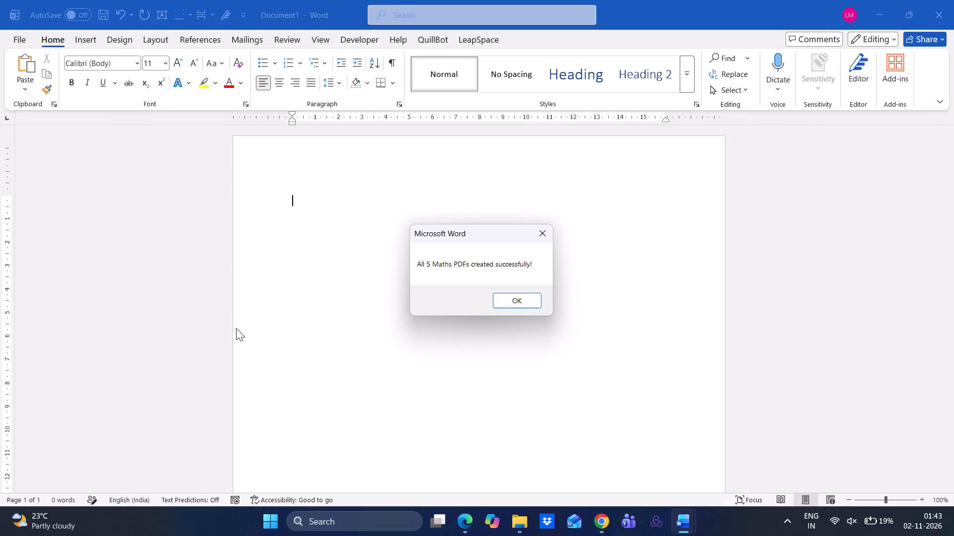
pyautogui.press('Return')
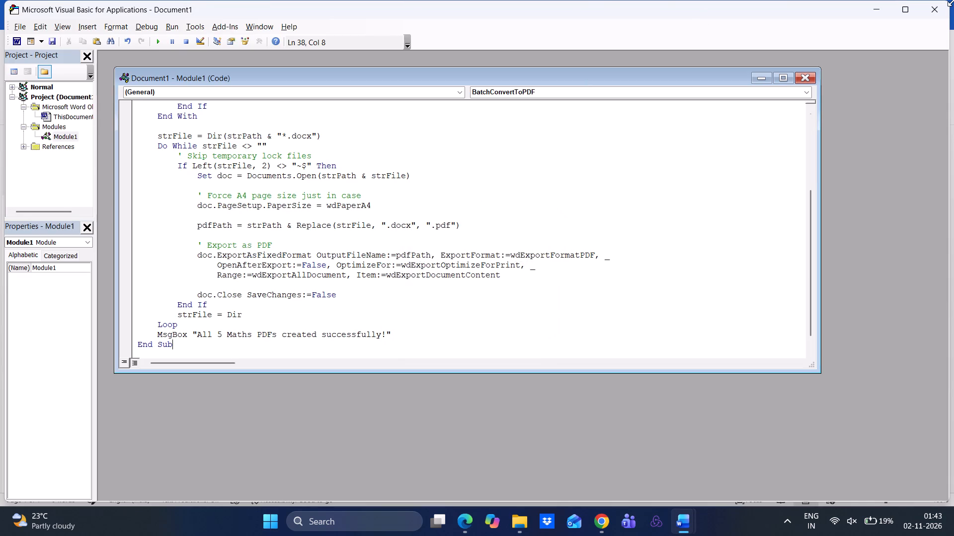
# Close the macro code, the VBA editor and the blank Word document without saving.
pyautogui.click(803, 77)
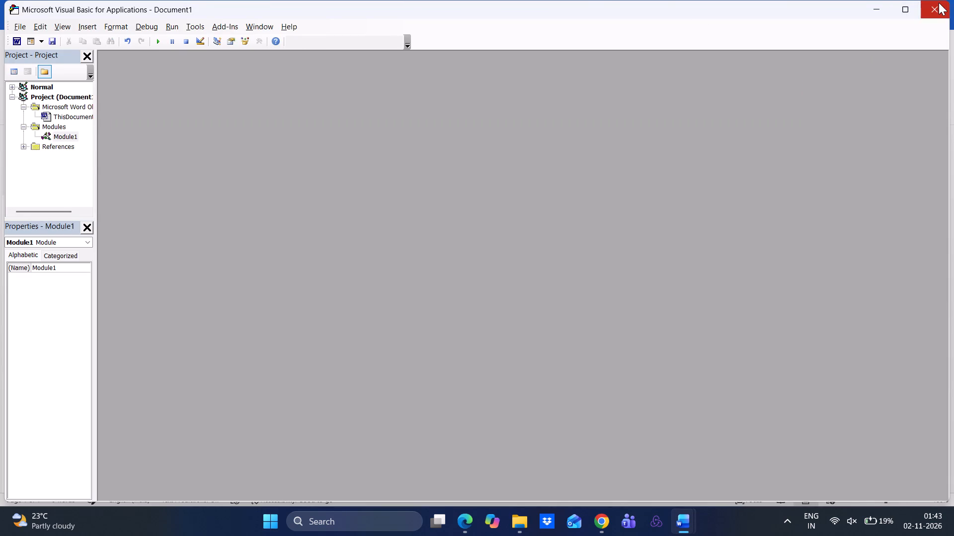
pyautogui.doubleClick(939, 2)
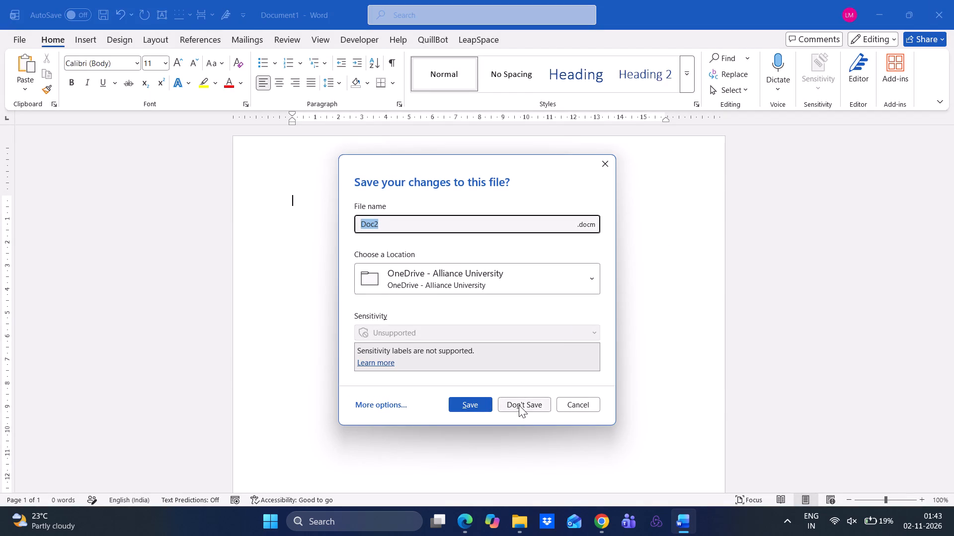
pyautogui.click(519, 405)
# Open the five numbered PDFs, 1 (1).pdf to 1 (5).pdf, from the Rubrics folder in File Explorer.
pyautogui.click(528, 512)
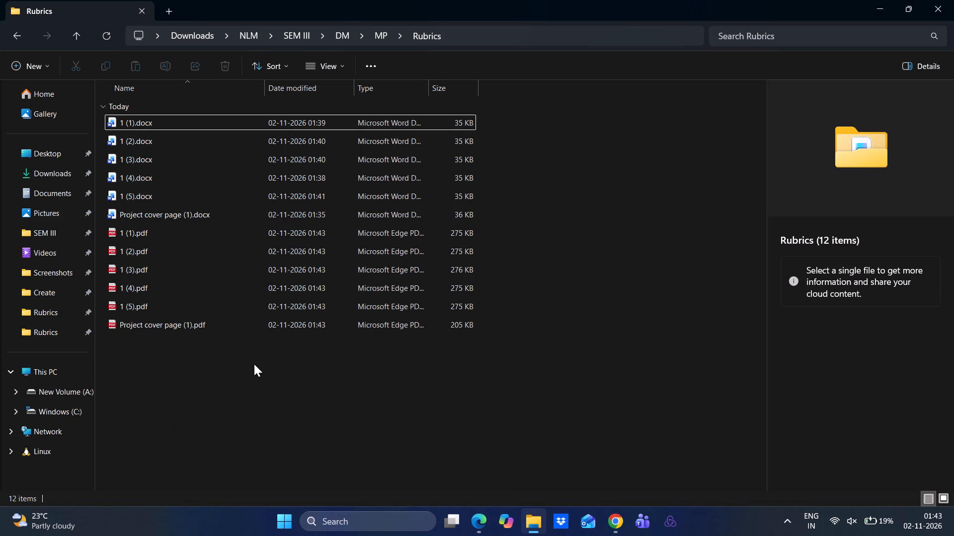
pyautogui.moveTo(254, 364); pyautogui.dragTo(190, 234)
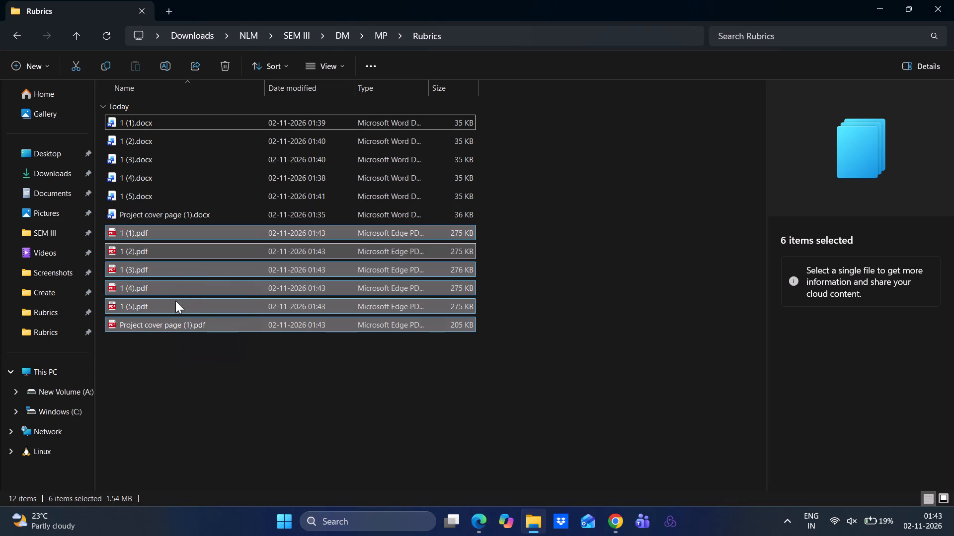
pyautogui.click(163, 375)
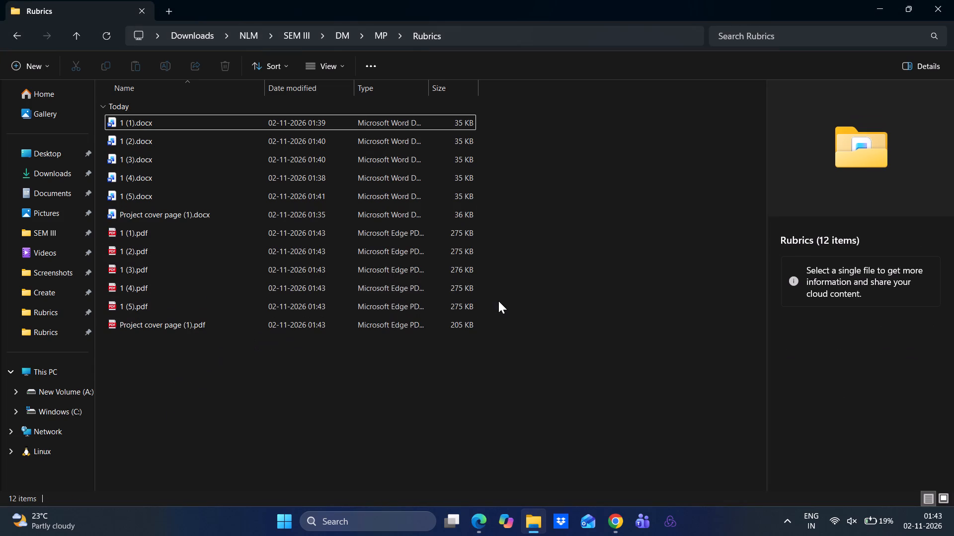
pyautogui.moveTo(498, 302); pyautogui.dragTo(368, 234)
pyautogui.press('Return')
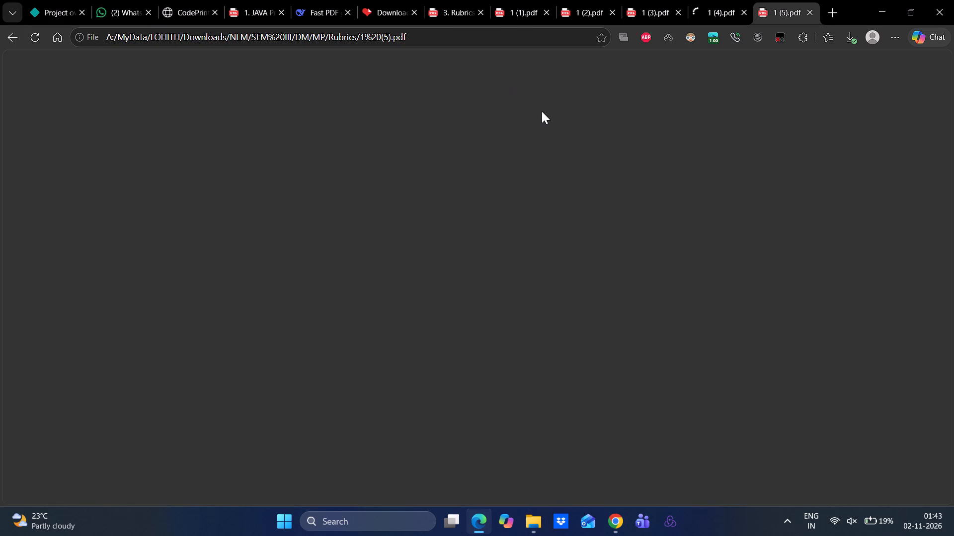
# Examine the student details and page layout in each of the five rubrics PDFs.
pyautogui.click(513, 0)
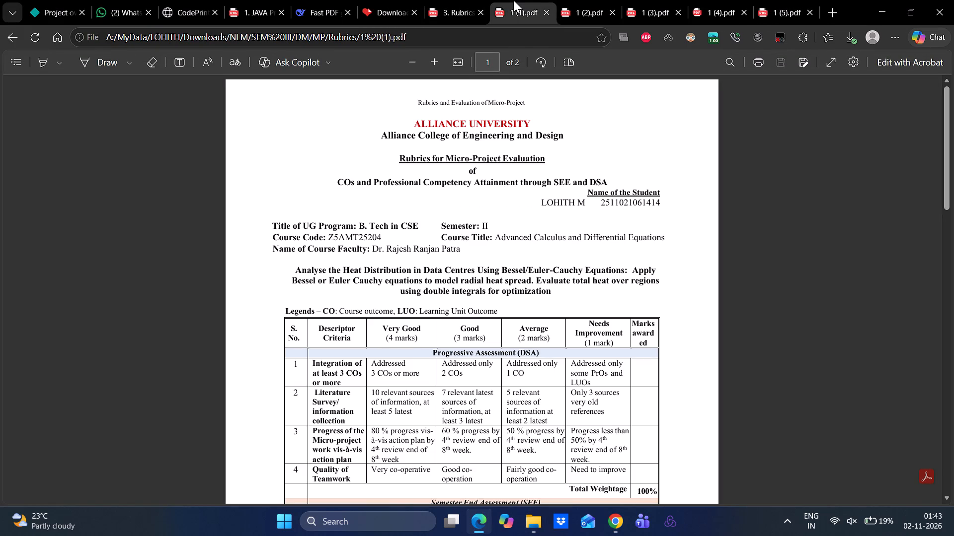
pyautogui.click(573, 0)
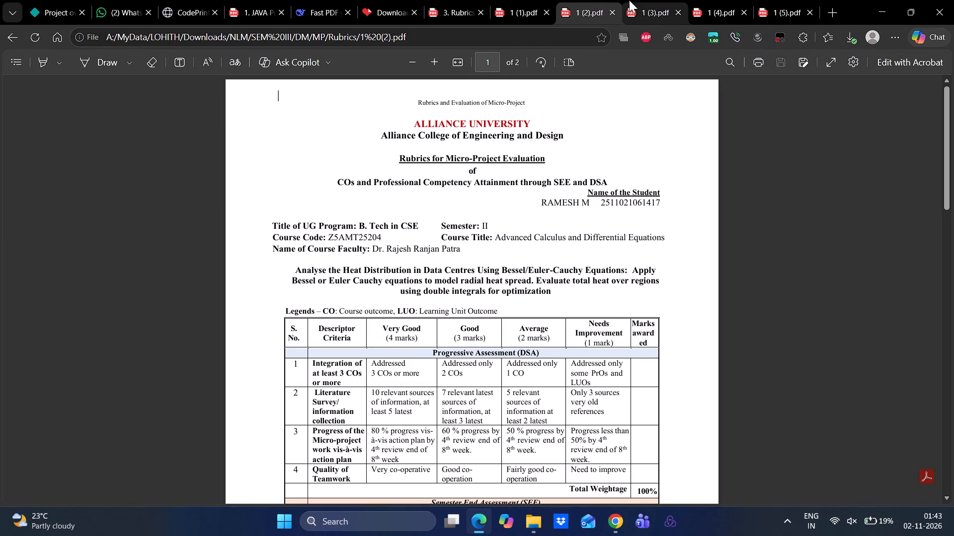
pyautogui.click(636, 0)
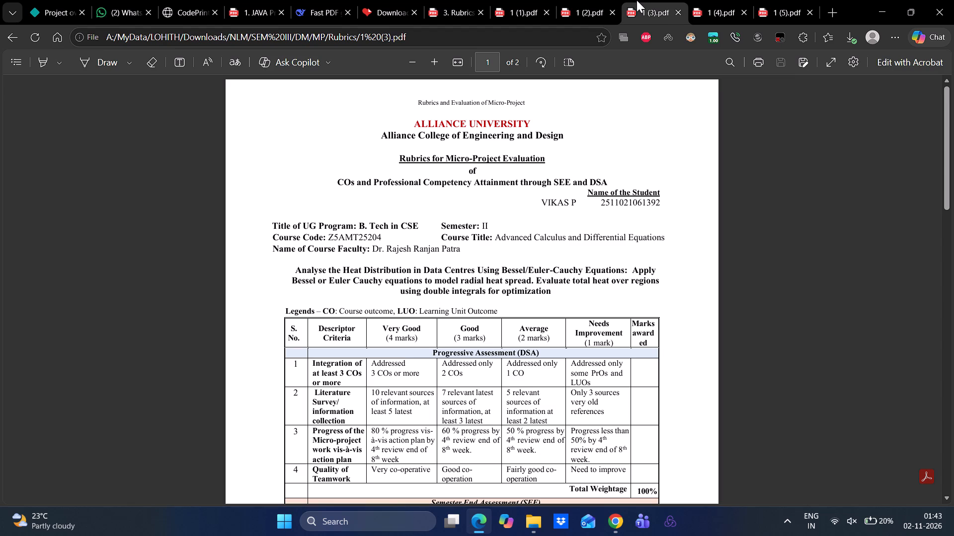
pyautogui.click(586, 0)
pyautogui.click(632, 0)
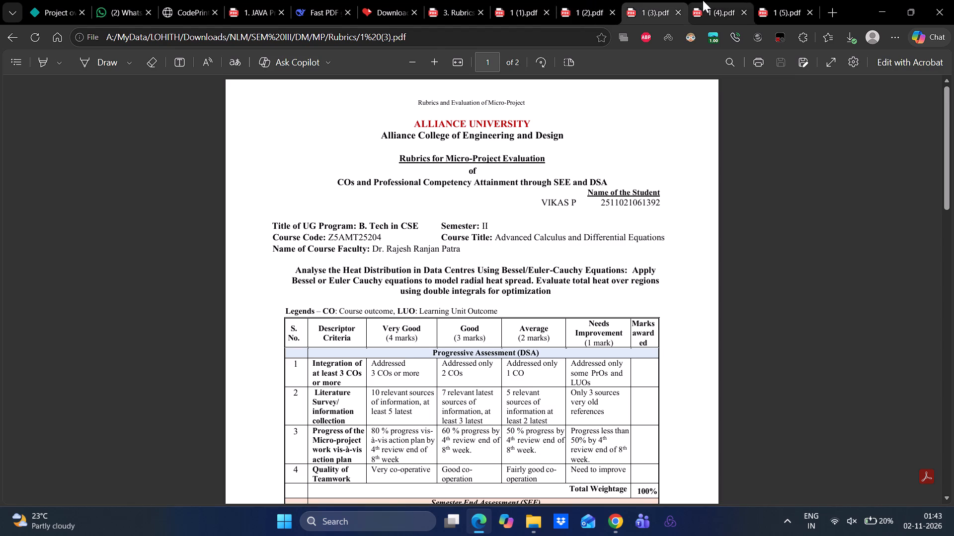
pyautogui.click(708, 0)
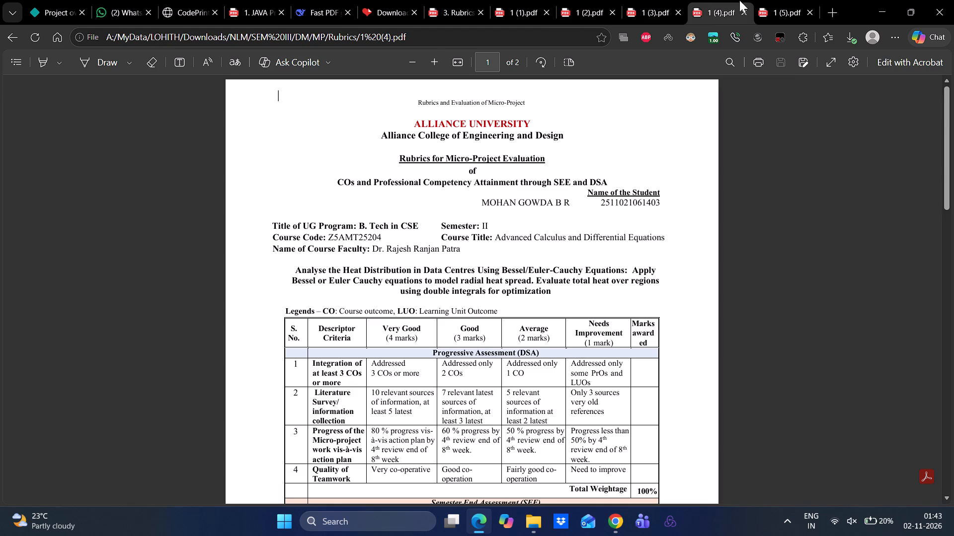
pyautogui.click(779, 0)
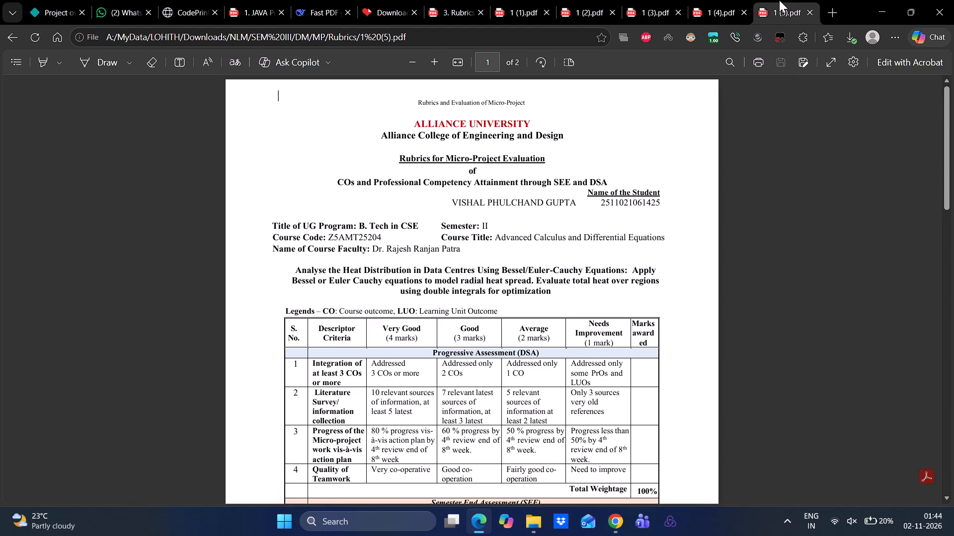
pyautogui.scroll(-2, 612, 210)
pyautogui.scroll(1, 612, 210)
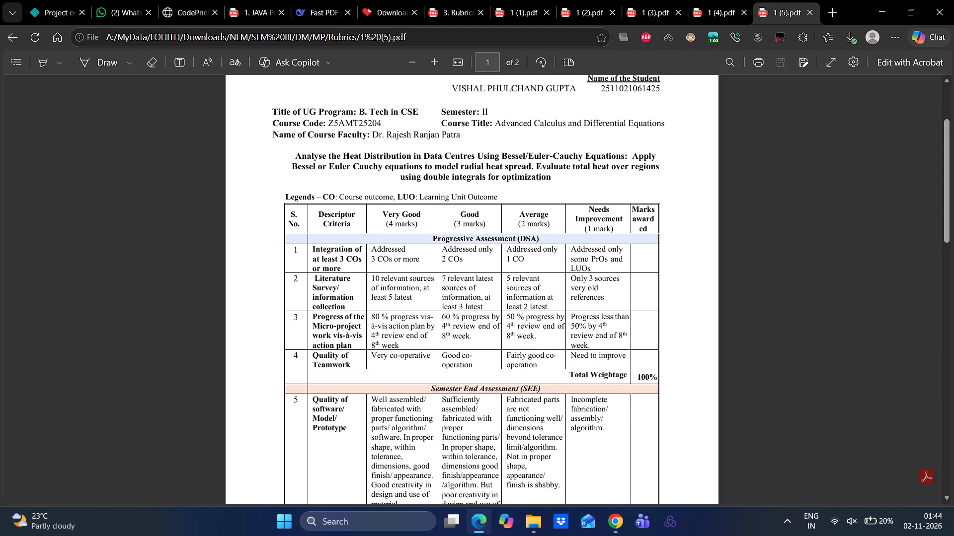
pyautogui.scroll(2, 612, 210)
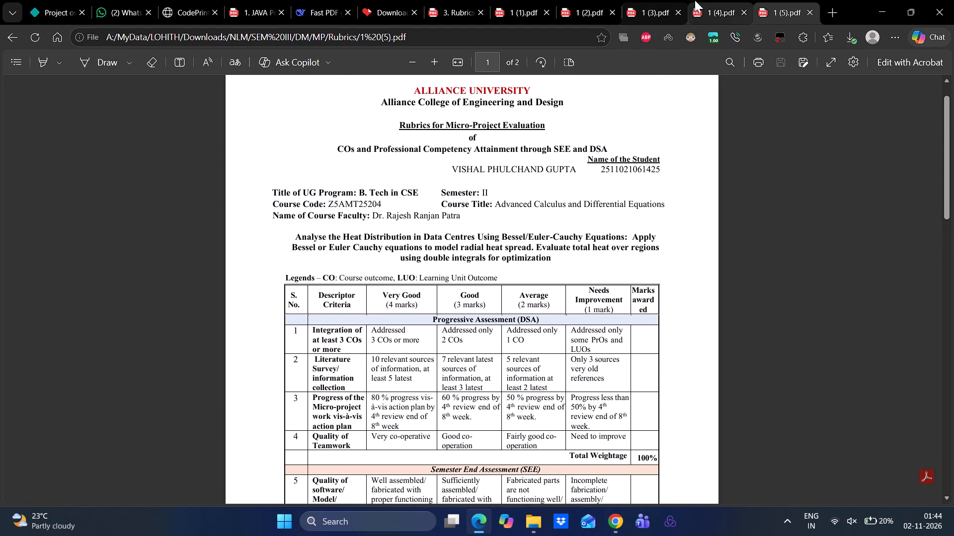
pyautogui.click(712, 0)
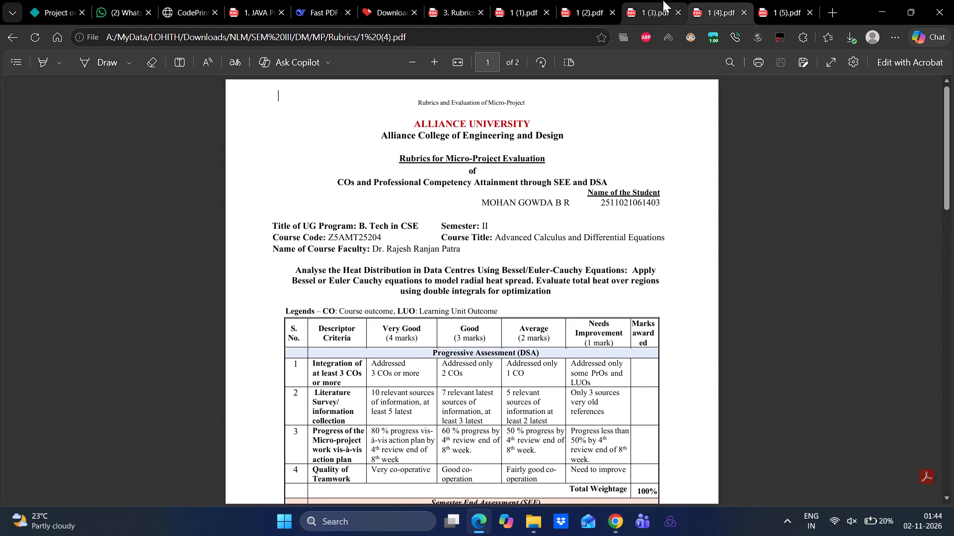
pyautogui.click(663, 0)
pyautogui.click(593, 0)
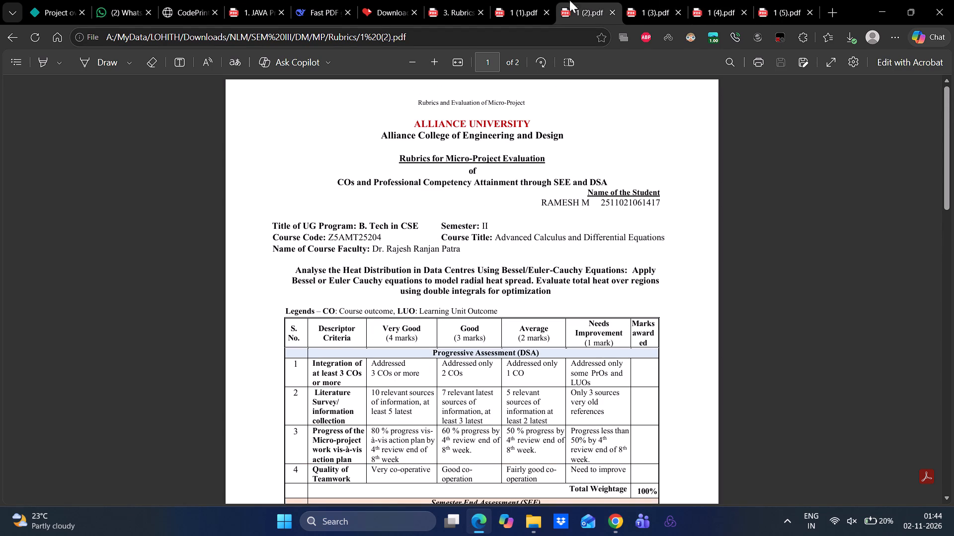
pyautogui.click(526, 0)
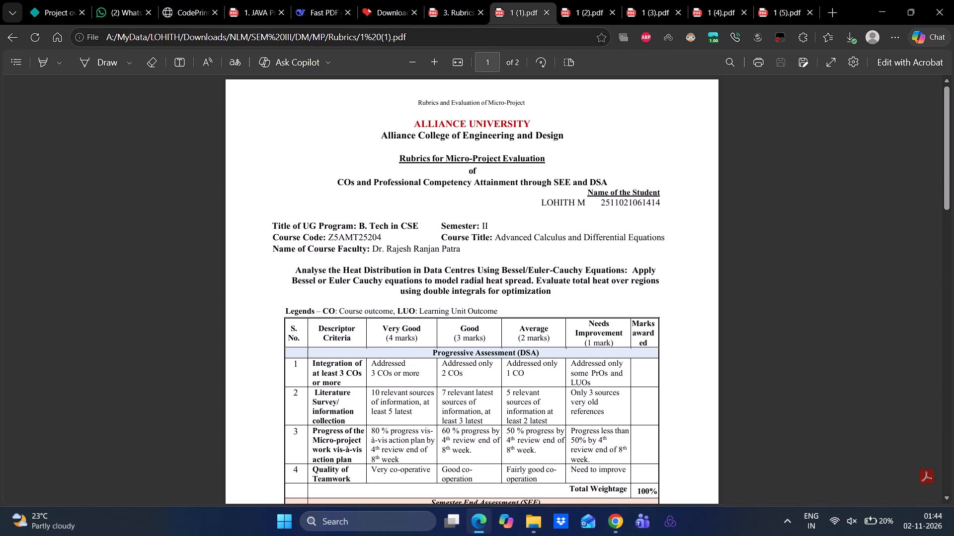
pyautogui.click(607, 523)
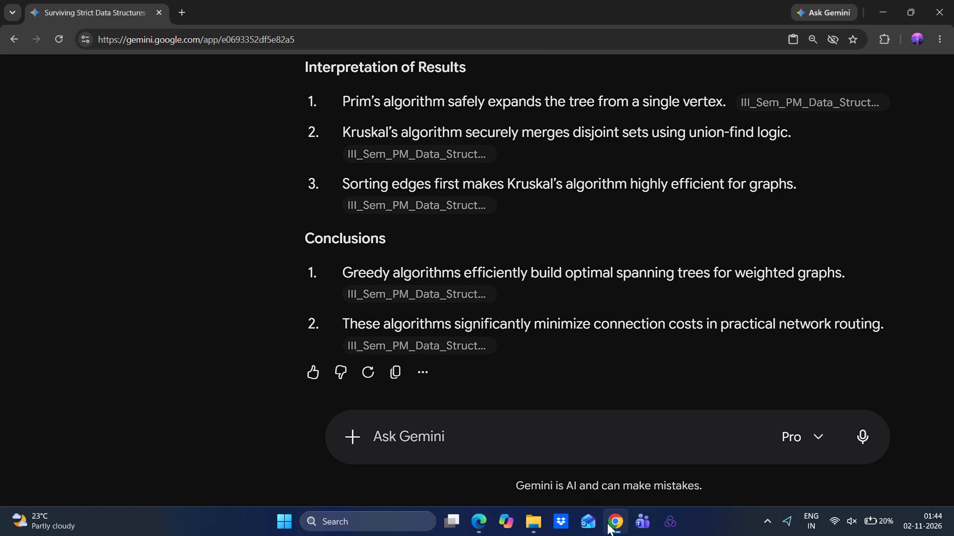
pyautogui.click(607, 523)
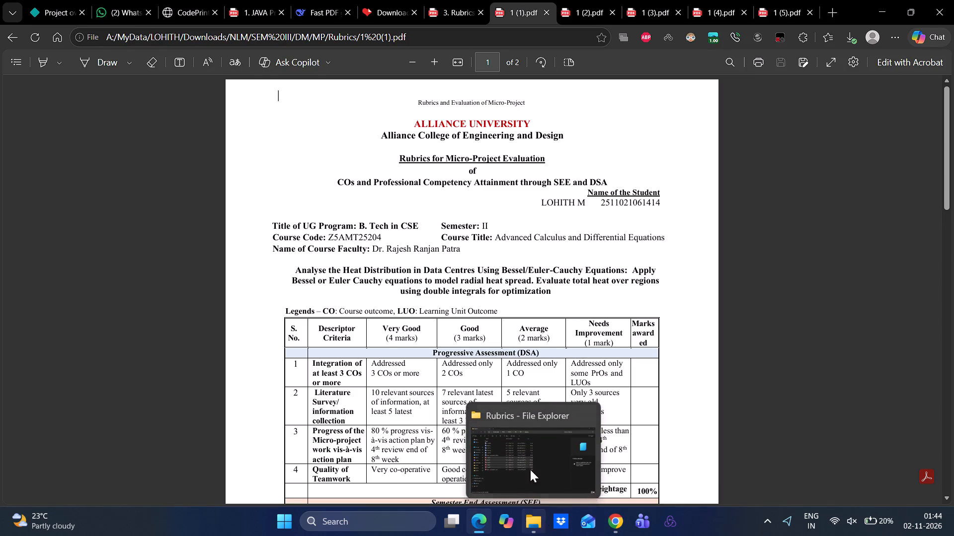
# Delete 1 (2).pdf through 1 (5).pdf from the Rubrics folder in File Explorer.
pyautogui.click(527, 453)
pyautogui.click(346, 395)
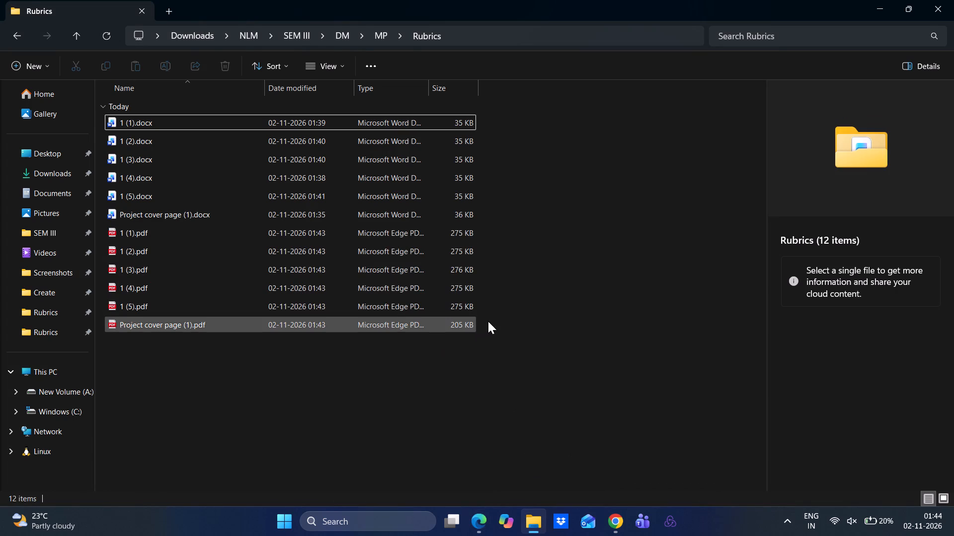
pyautogui.moveTo(493, 305); pyautogui.dragTo(422, 249)
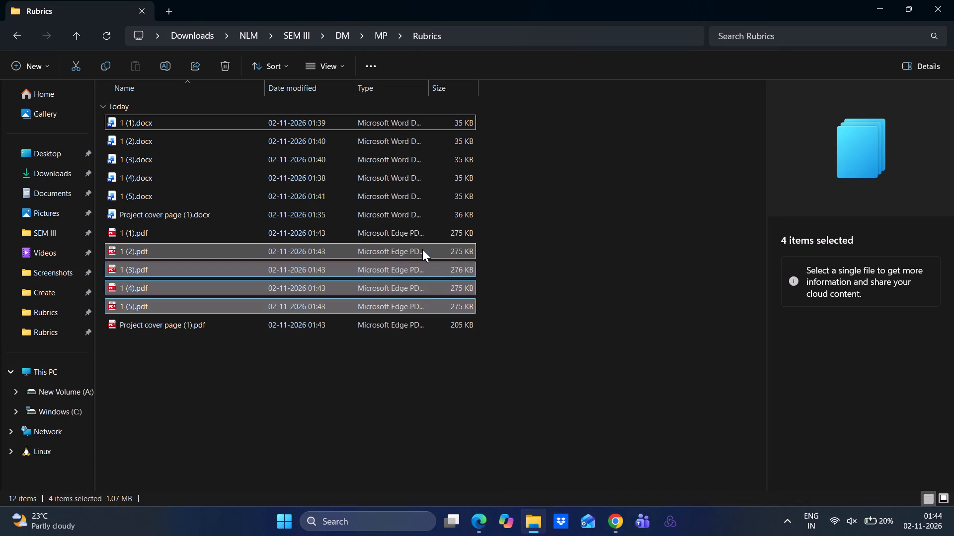
pyautogui.press('Delete')
# Delete 1 (1).pdf from the Rubrics folder.
pyautogui.moveTo(486, 233); pyautogui.dragTo(429, 233)
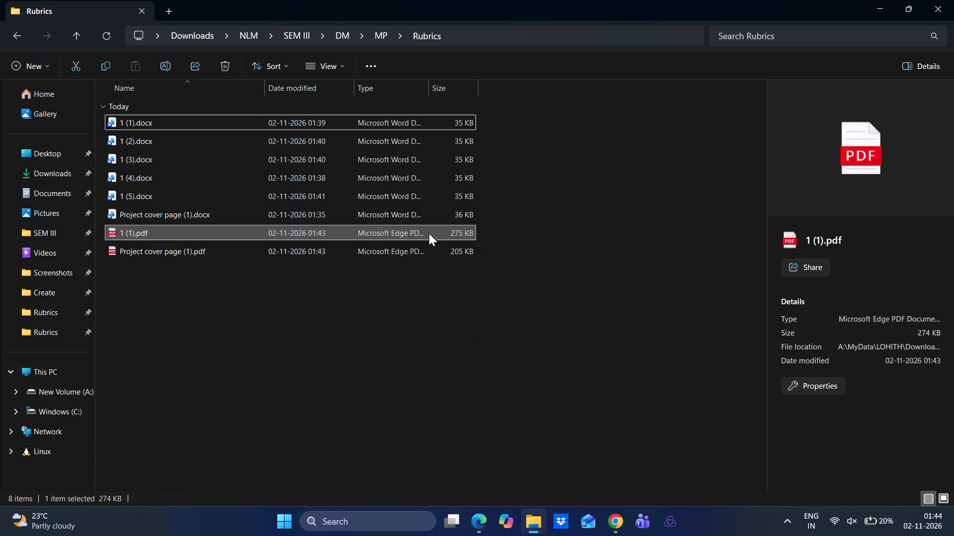
pyautogui.press('Delete')
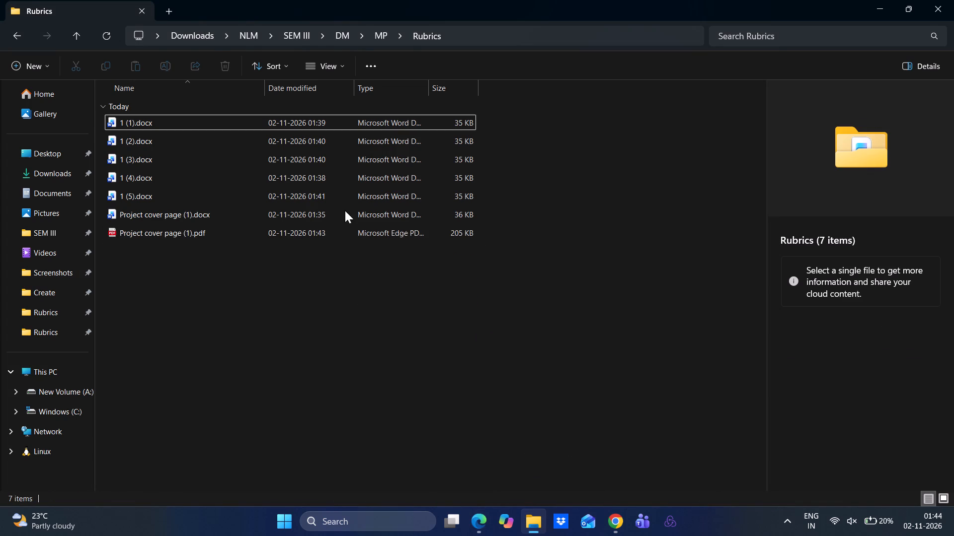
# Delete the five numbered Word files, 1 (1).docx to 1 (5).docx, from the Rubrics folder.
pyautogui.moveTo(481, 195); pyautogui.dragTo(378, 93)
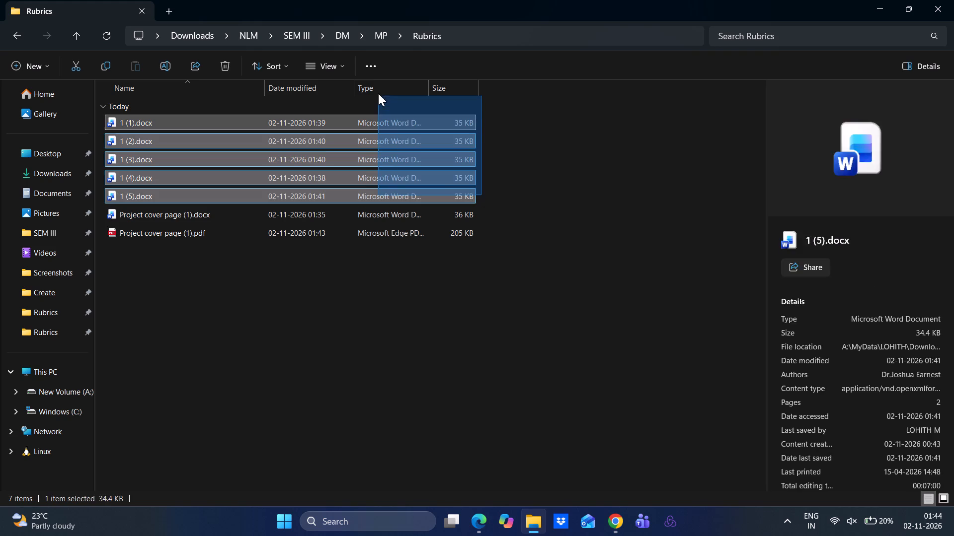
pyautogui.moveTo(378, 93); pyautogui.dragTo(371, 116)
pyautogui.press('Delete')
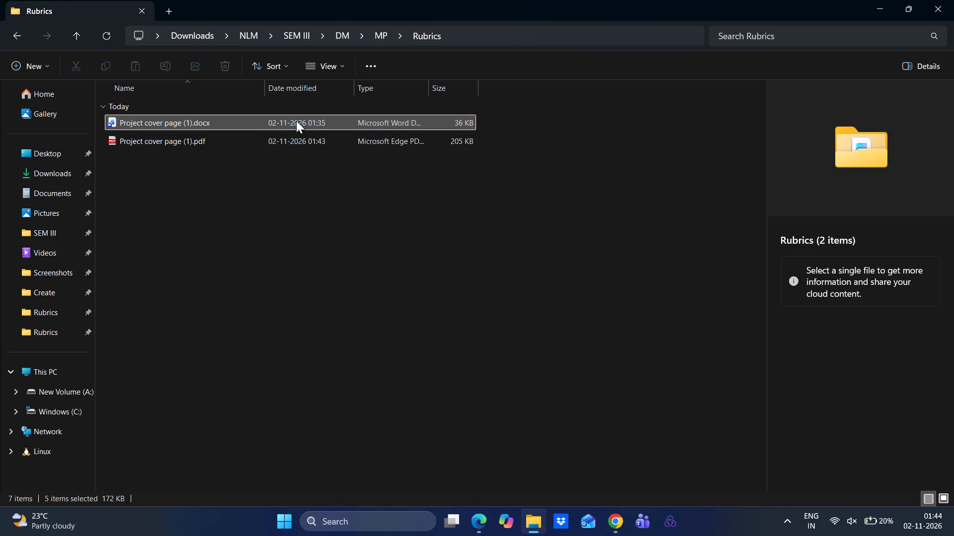
# Open Project cover page (1).docx to view it, and close it again.
pyautogui.doubleClick(292, 120)
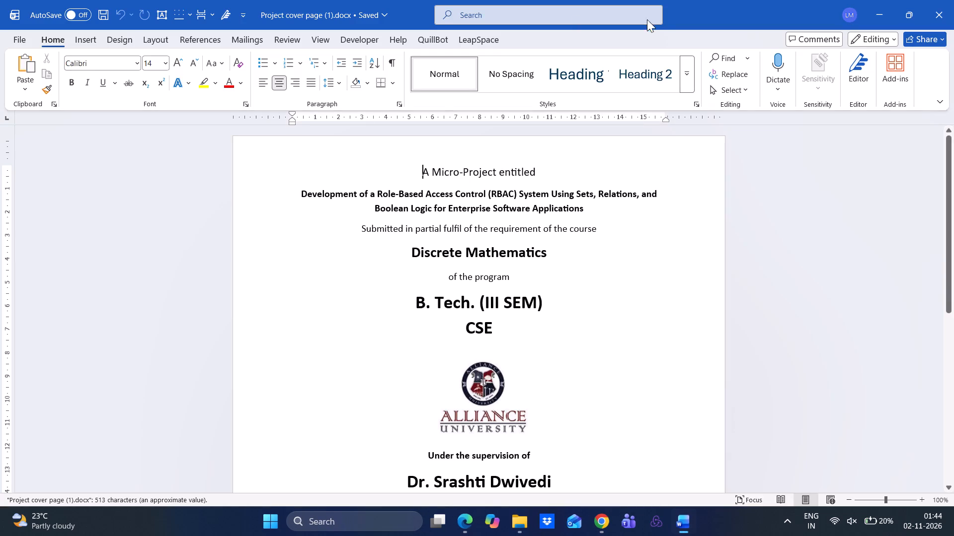
pyautogui.click(938, 18)
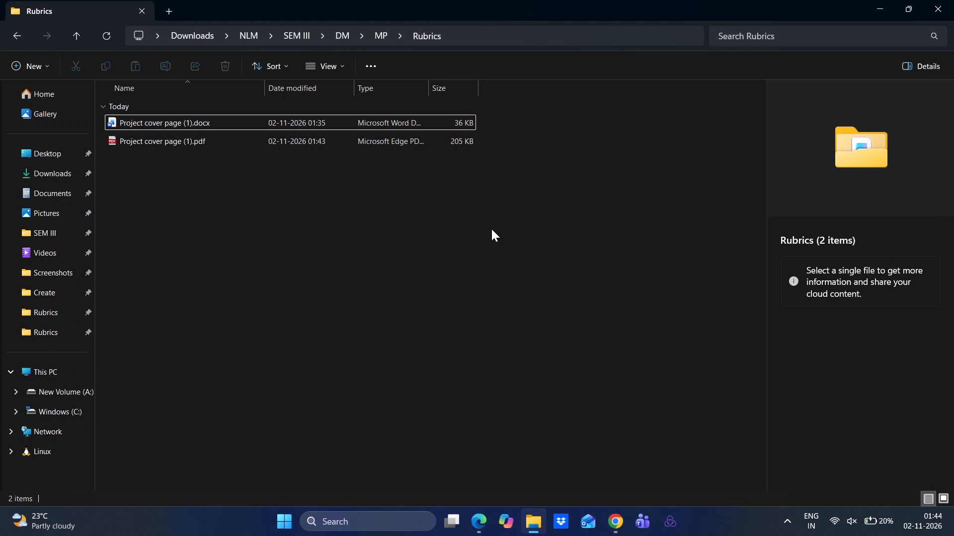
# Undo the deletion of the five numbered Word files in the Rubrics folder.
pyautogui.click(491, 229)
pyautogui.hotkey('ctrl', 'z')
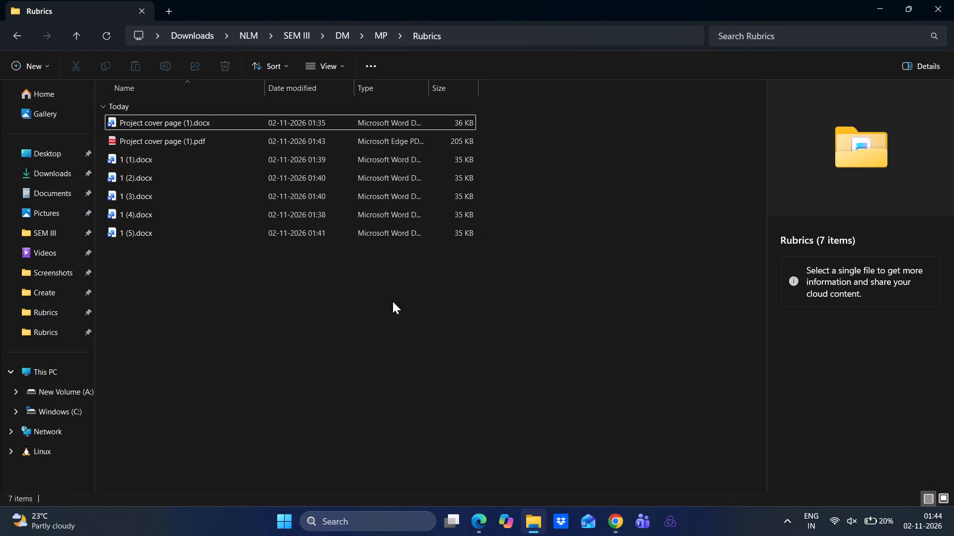
# Delete 1 (2).docx through 1 (5).docx from the Rubrics folder, keeping 1 (1).docx.
pyautogui.click(377, 308)
pyautogui.moveTo(377, 308); pyautogui.dragTo(351, 176)
pyautogui.moveTo(527, 236); pyautogui.dragTo(394, 178)
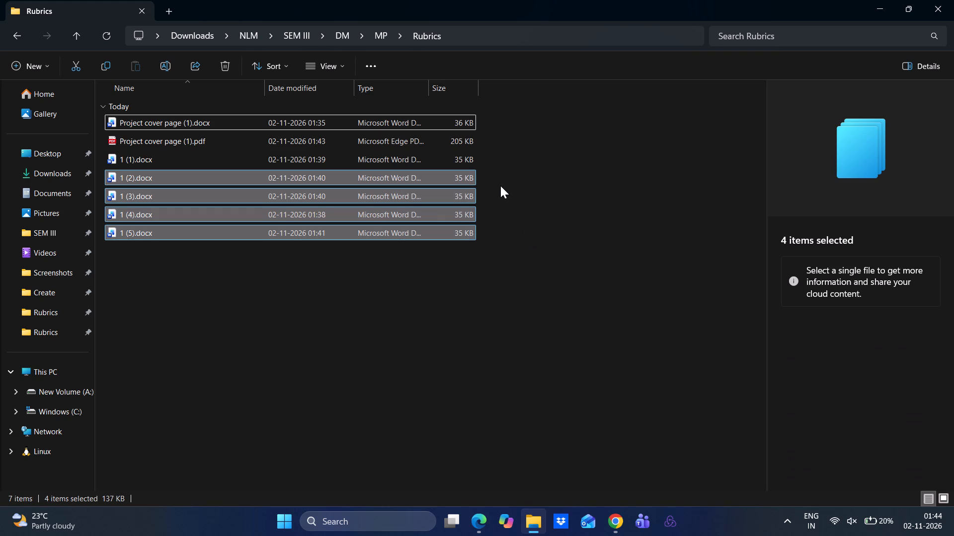
pyautogui.press('Delete')
# Open 1 (1).docx and Project cover page (1).docx from the Rubrics folder in Word.
pyautogui.doubleClick(201, 159)
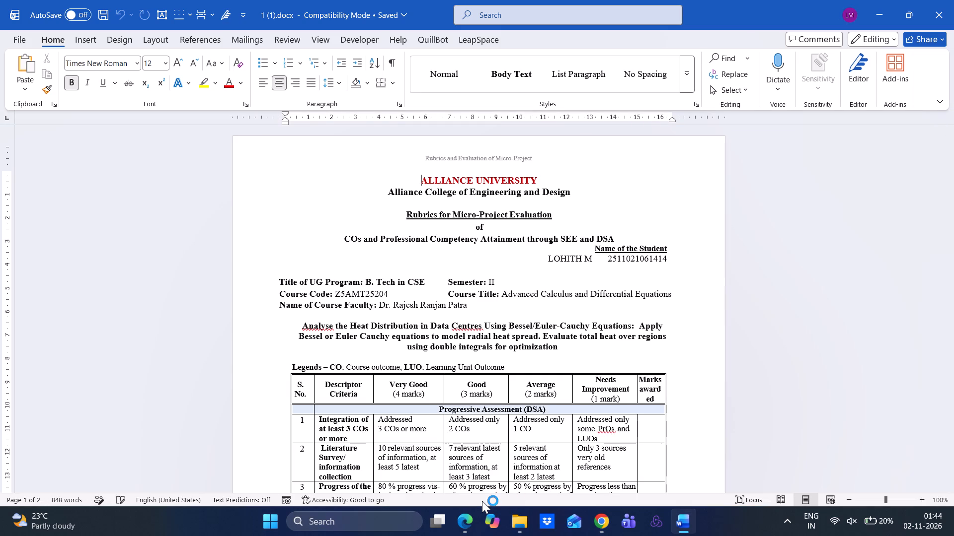
pyautogui.hotkey('alt', 'Tab')
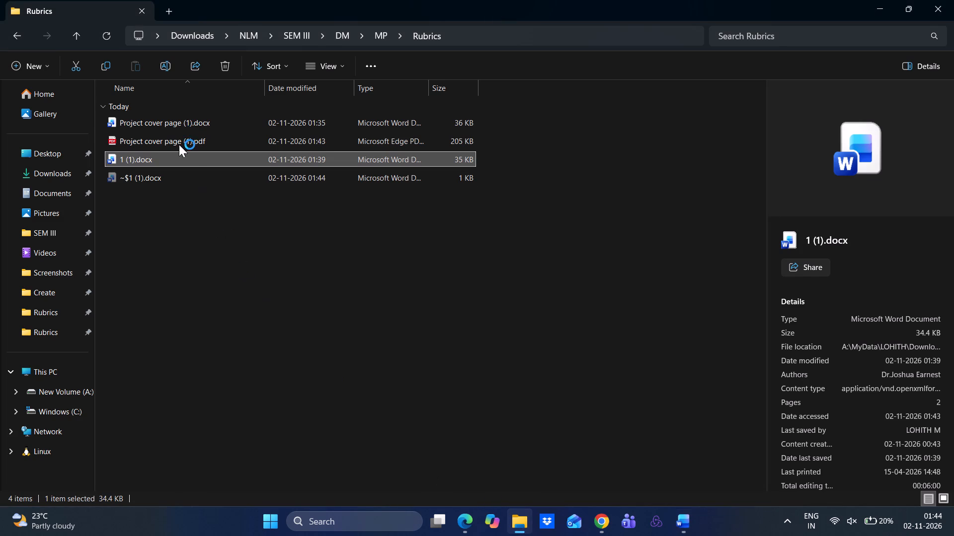
pyautogui.doubleClick(185, 122)
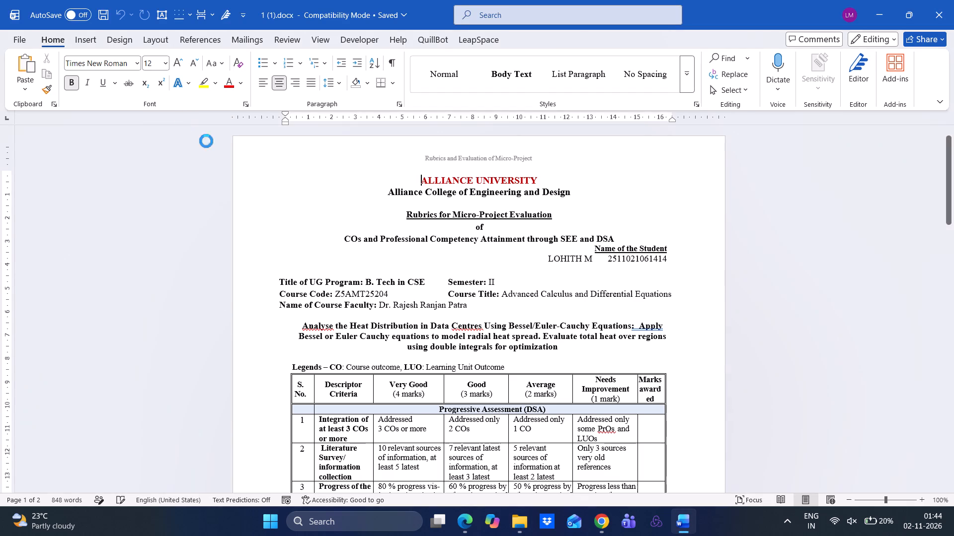
# Examine the project title, course, supervisor and order of submitting students on the cover page.
pyautogui.scroll(-1, 353, 282)
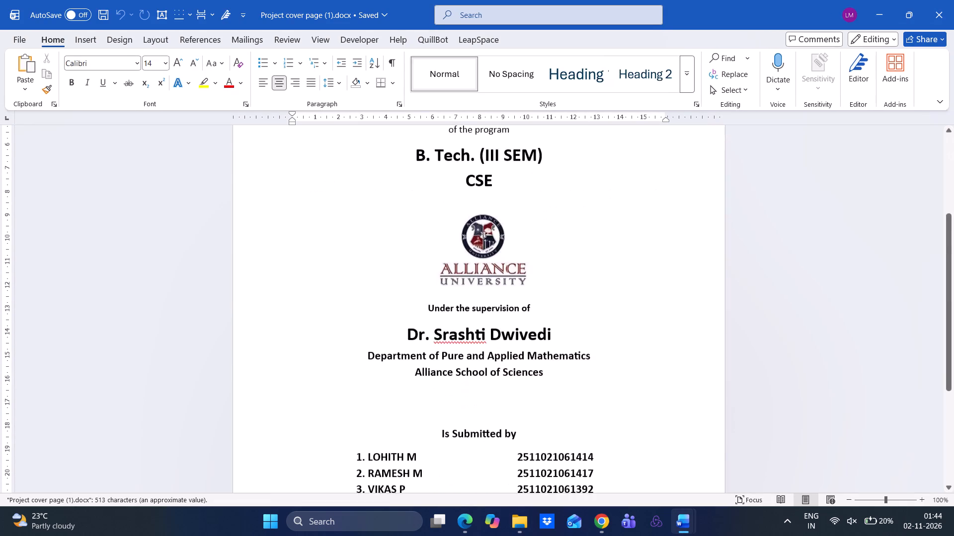
pyautogui.scroll(-2, 353, 282)
pyautogui.scroll(3, 353, 282)
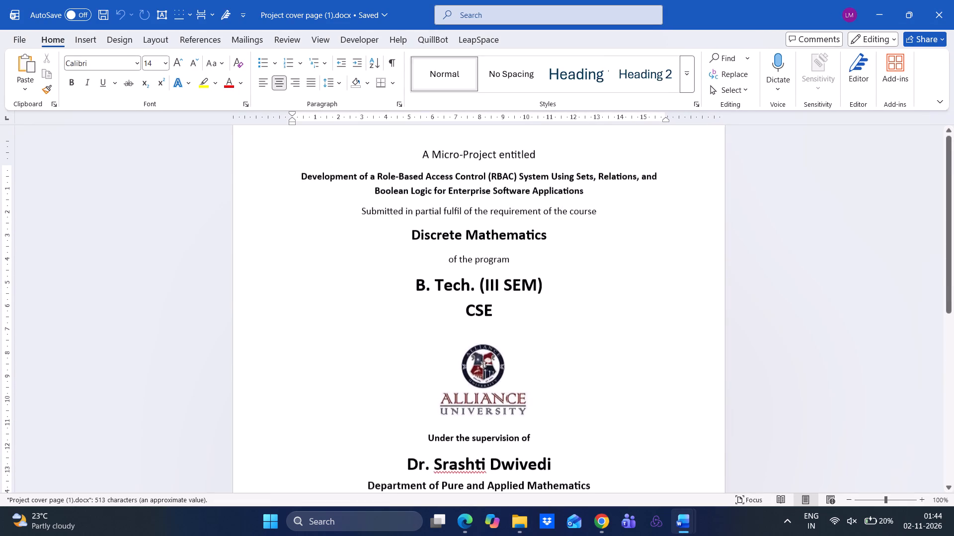
pyautogui.scroll(1, 353, 282)
pyautogui.scroll(-3, 353, 282)
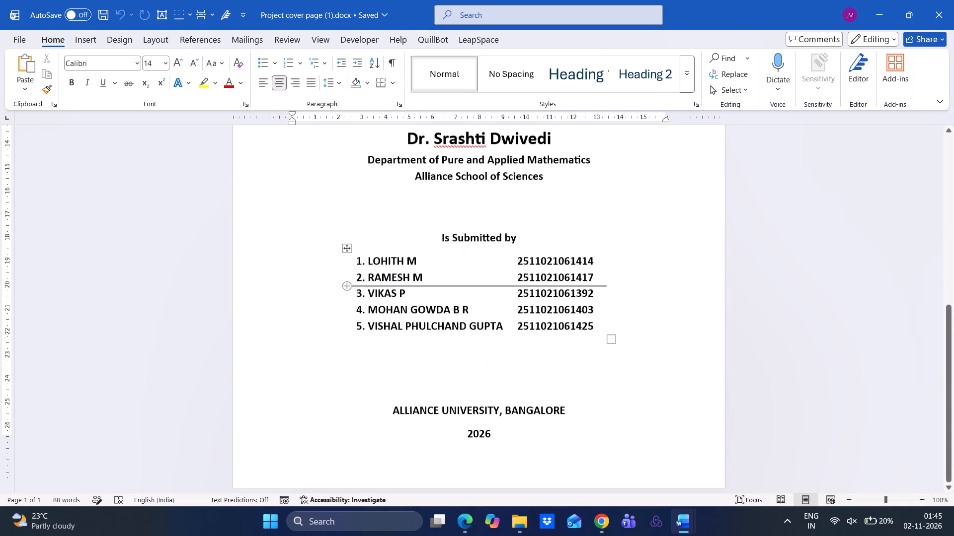
pyautogui.scroll(4, 580, 398)
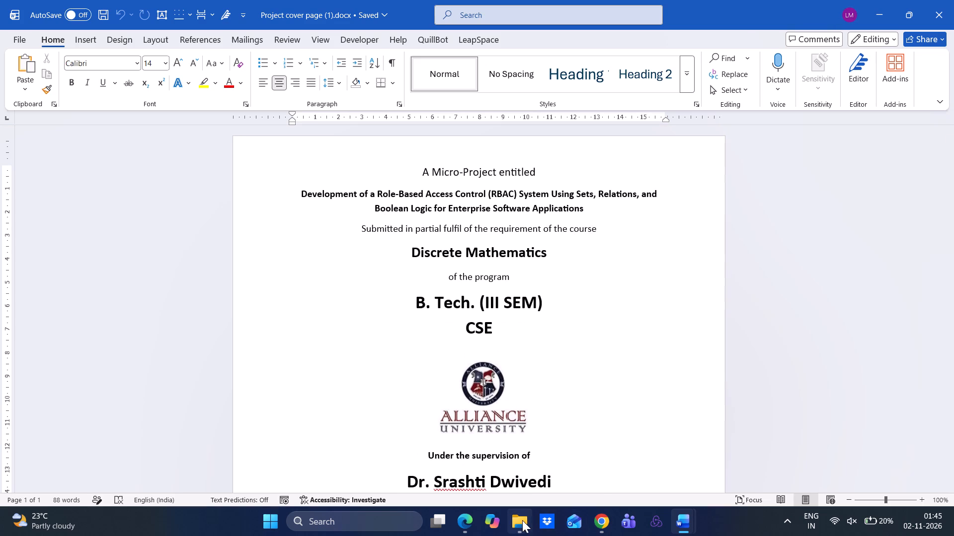
# Open Updated 2.0 DM Micro_project_-_Proposal.docx from the MP folder's Create subfolder and enable editing.
pyautogui.click(507, 453)
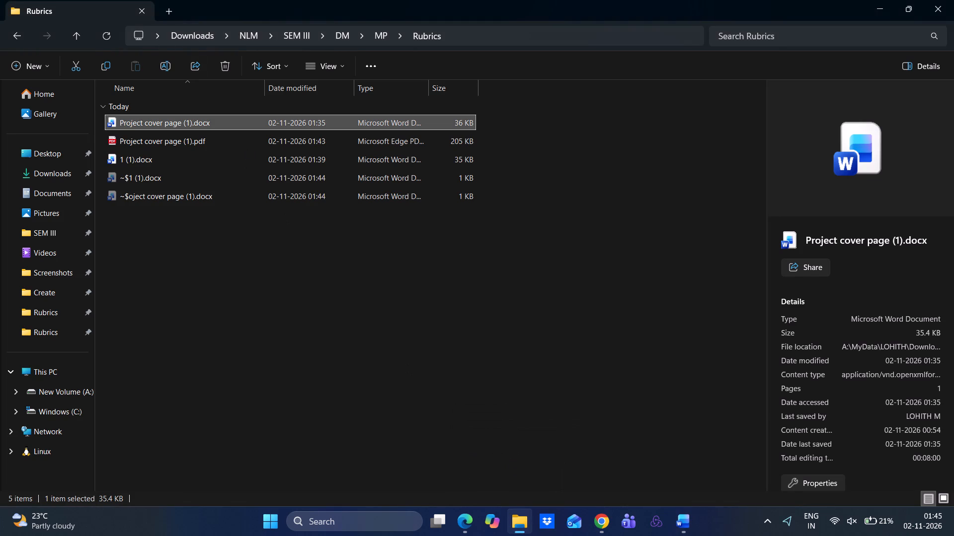
pyautogui.click(81, 35)
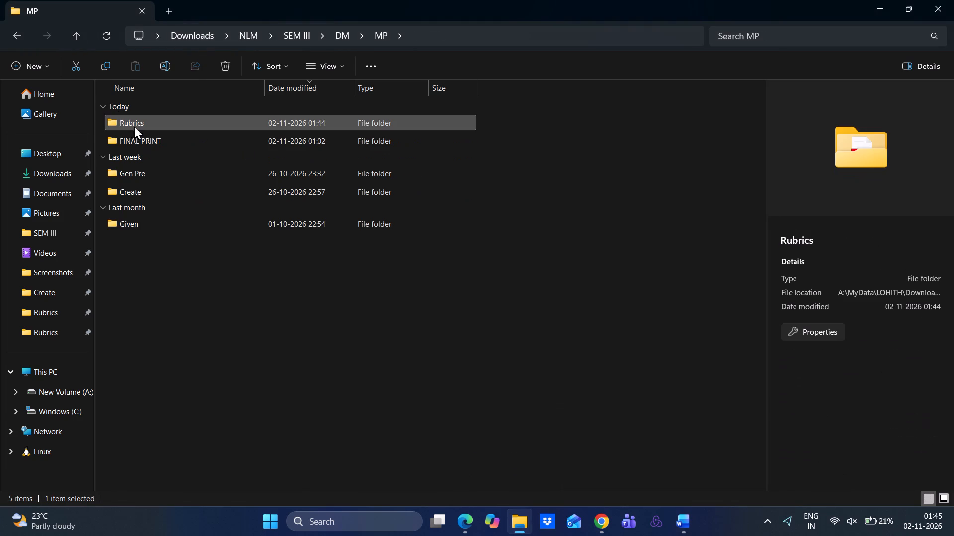
pyautogui.doubleClick(147, 188)
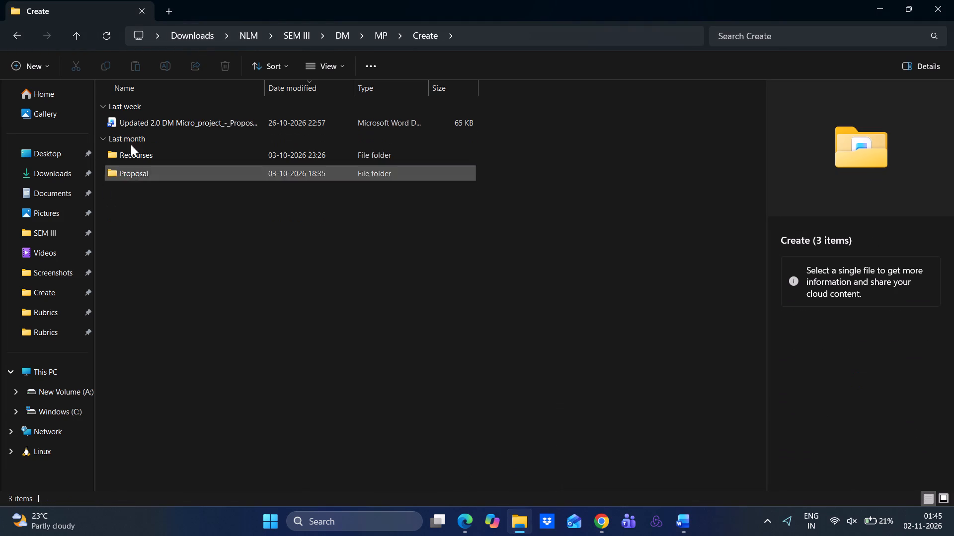
pyautogui.doubleClick(177, 121)
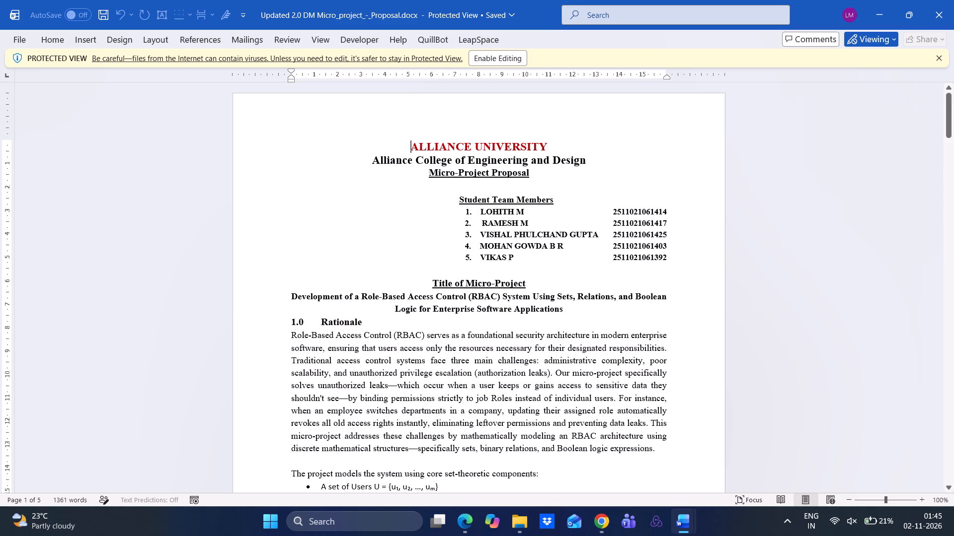
pyautogui.click(476, 51)
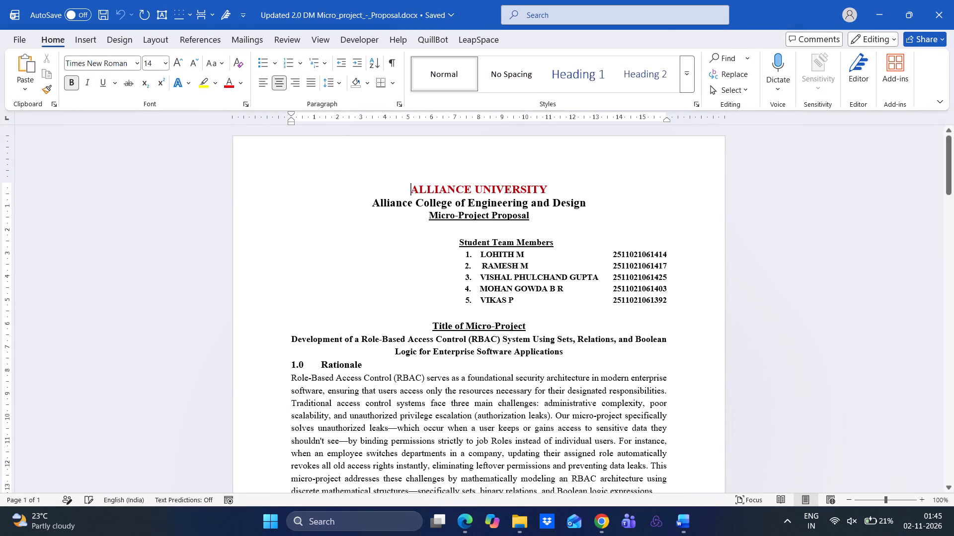
# Move the fifth student's name into a new third entry of the proposal's Student Team Members list.
pyautogui.moveTo(467, 301); pyautogui.dragTo(593, 299)
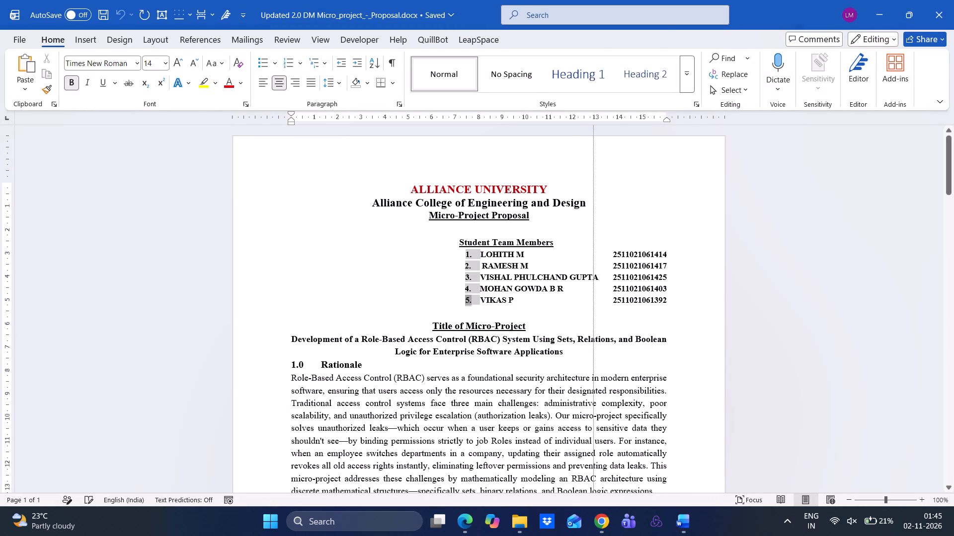
pyautogui.moveTo(593, 299); pyautogui.dragTo(594, 299)
pyautogui.hotkey('ctrl', 'z')
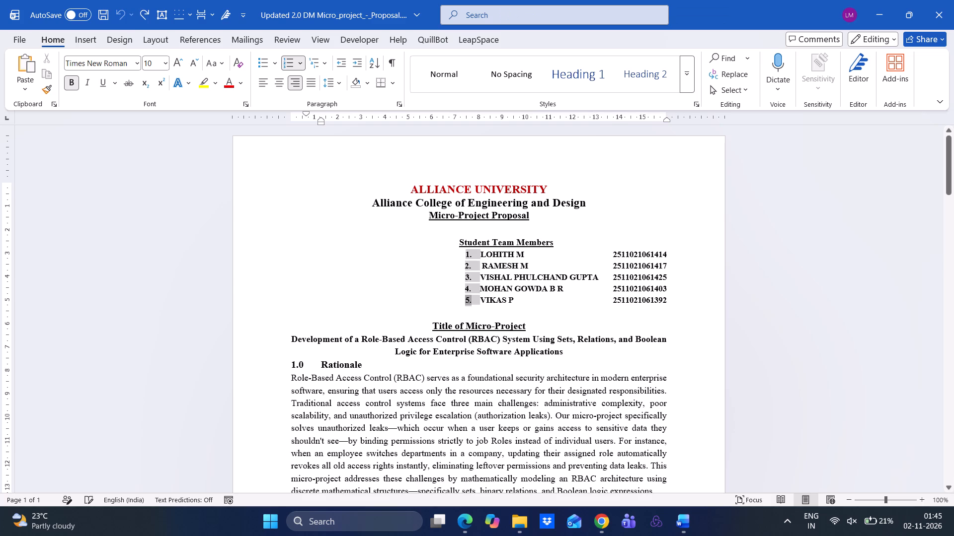
pyautogui.click(538, 297)
pyautogui.moveTo(525, 301); pyautogui.dragTo(484, 299)
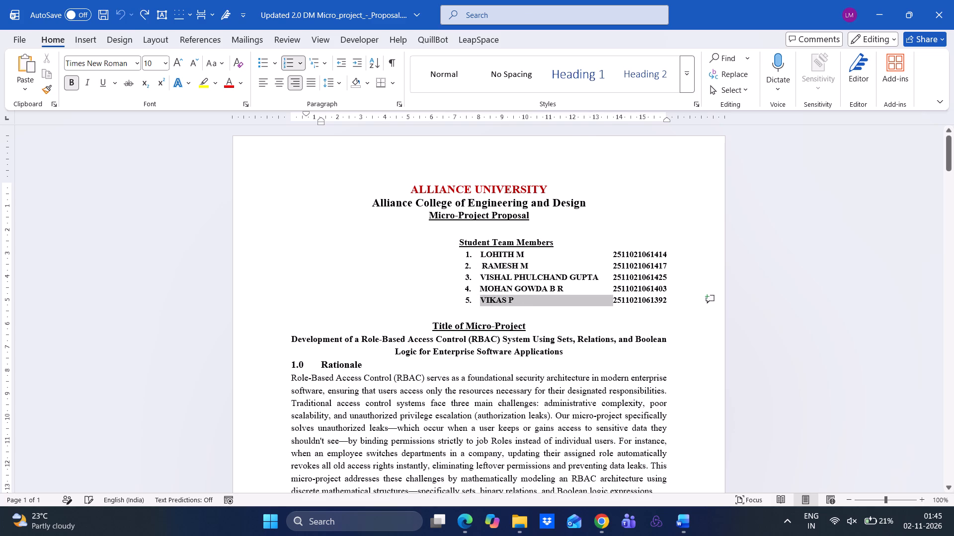
pyautogui.hotkey('ctrl', 'x')
pyautogui.click(482, 276)
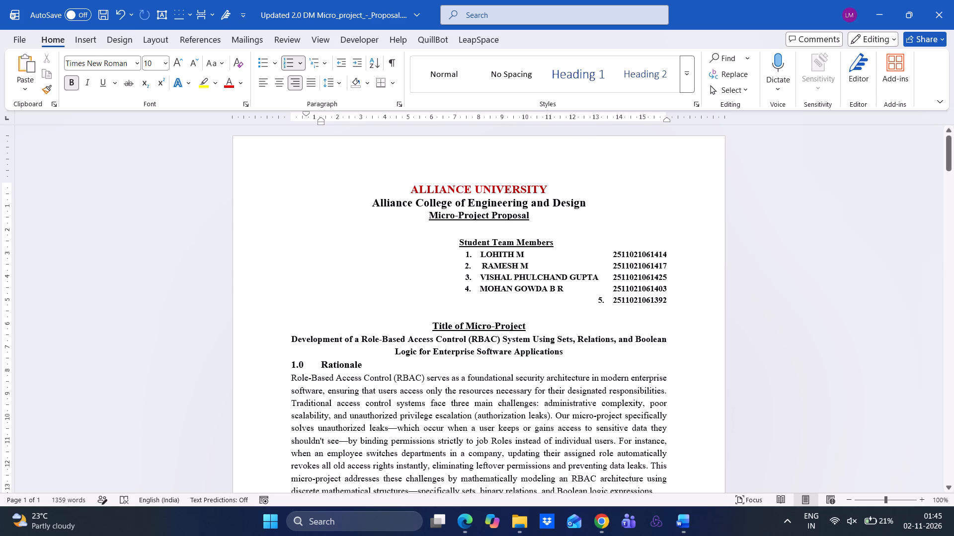
pyautogui.hotkey('ctrl', 'v')
pyautogui.press('Return')
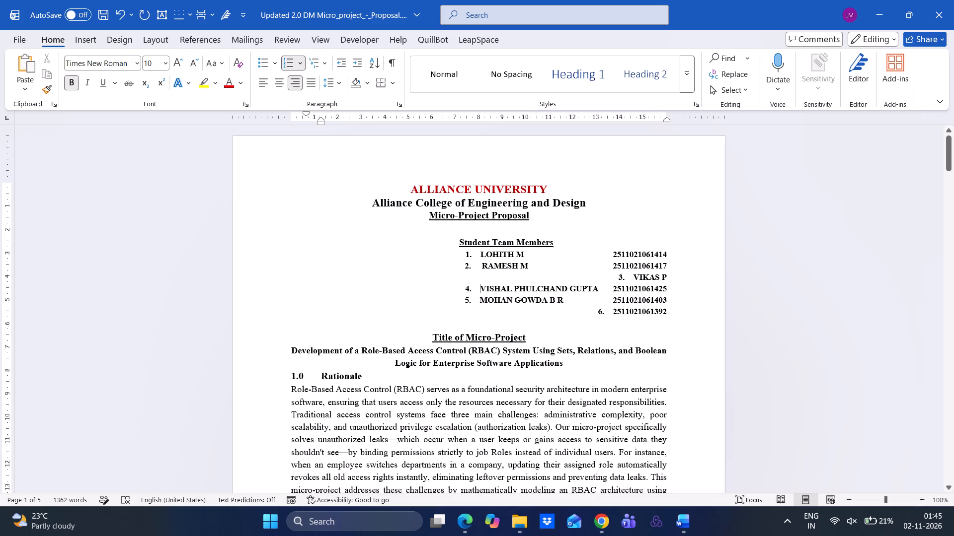
# Move the leftover student ID from the list's last entry to the end of the new third entry.
pyautogui.moveTo(615, 309); pyautogui.dragTo(630, 312)
pyautogui.moveTo(630, 312); pyautogui.dragTo(667, 311)
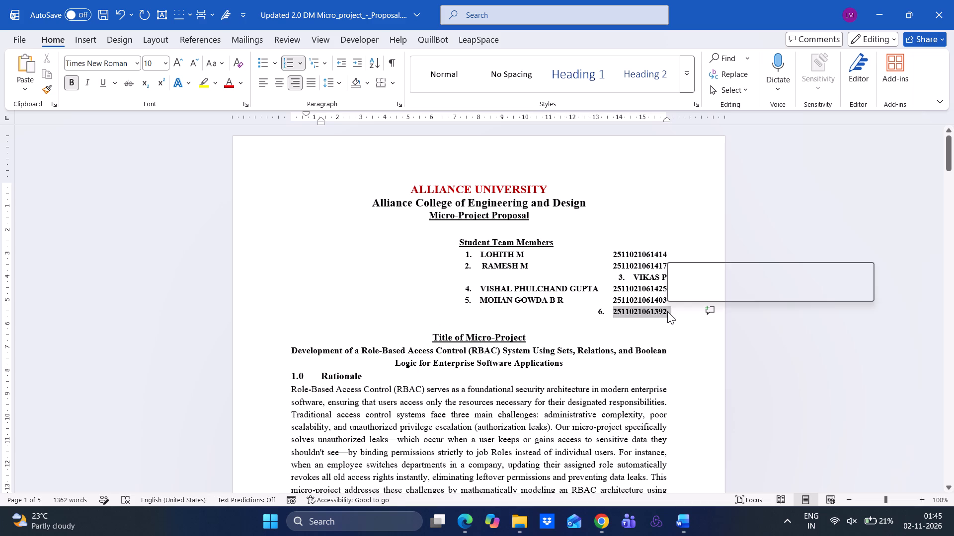
pyautogui.hotkey('ctrl', 'x')
pyautogui.click(671, 276)
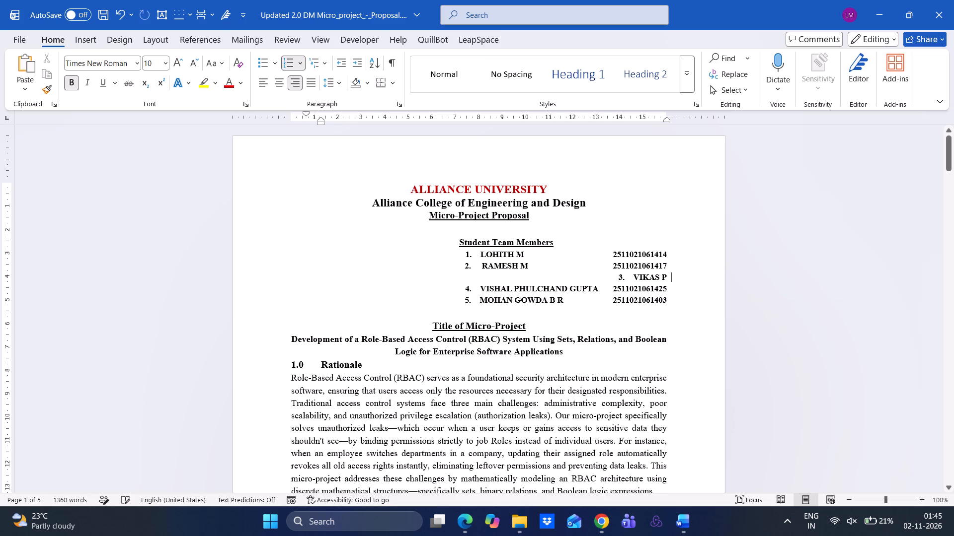
pyautogui.hotkey('ctrl', 'v')
# Add tabs and spaces between the third member's name and student ID to align the entry with the ones above.
pyautogui.click(612, 275)
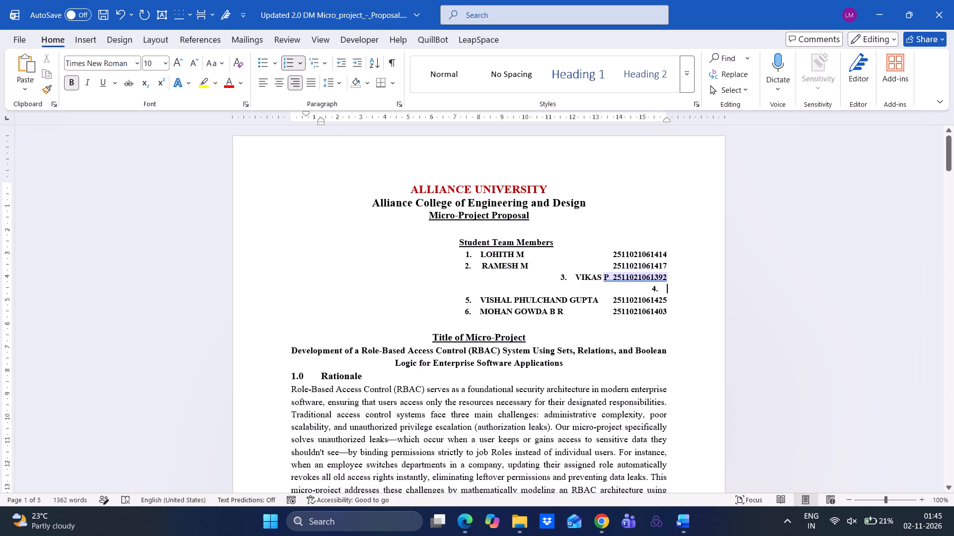
pyautogui.press('Tab')
pyautogui.press('Tab')
pyautogui.press('Tab')
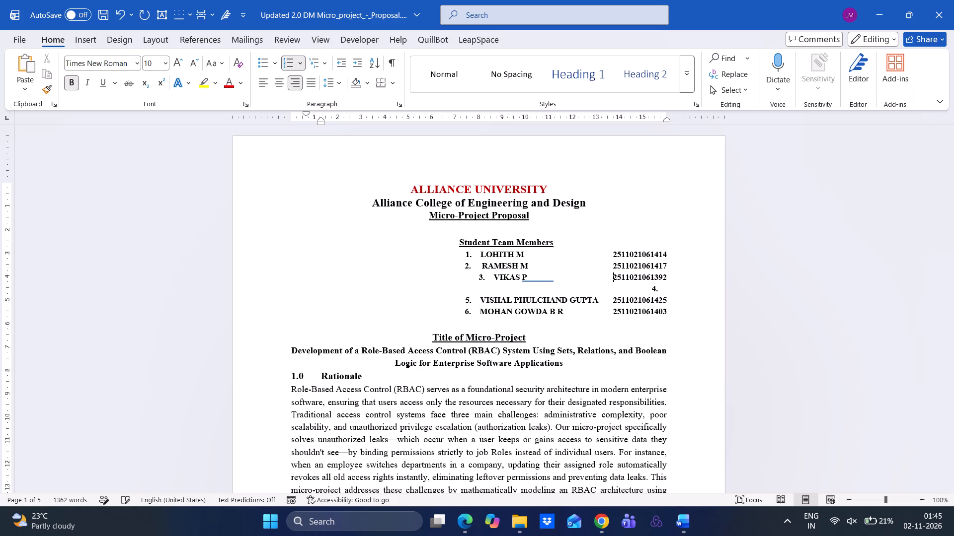
pyautogui.press('Tab')
pyautogui.press('BackSpace')
pyautogui.press('Tab')
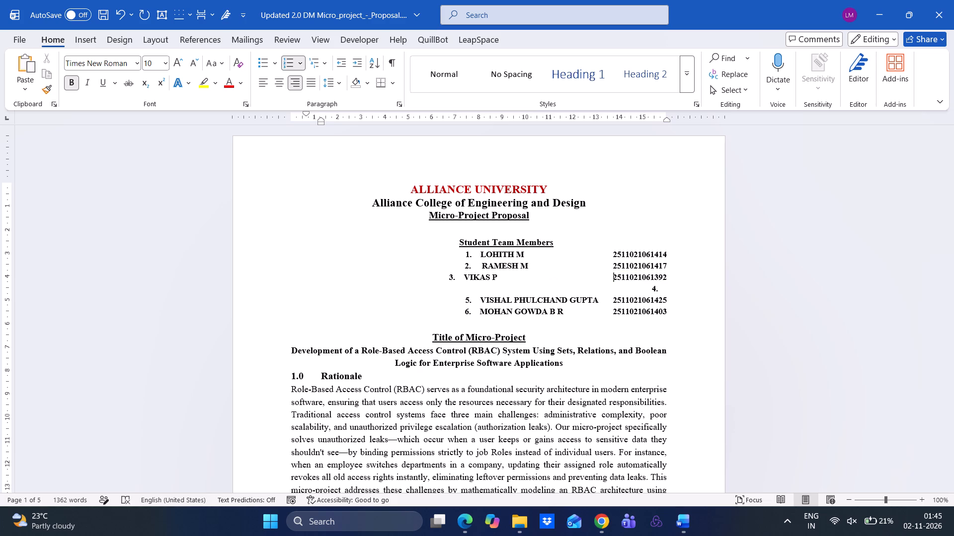
pyautogui.press('BackSpace')
pyautogui.press('space')
pyautogui.press('space')
pyautogui.press('space')
pyautogui.press('space')
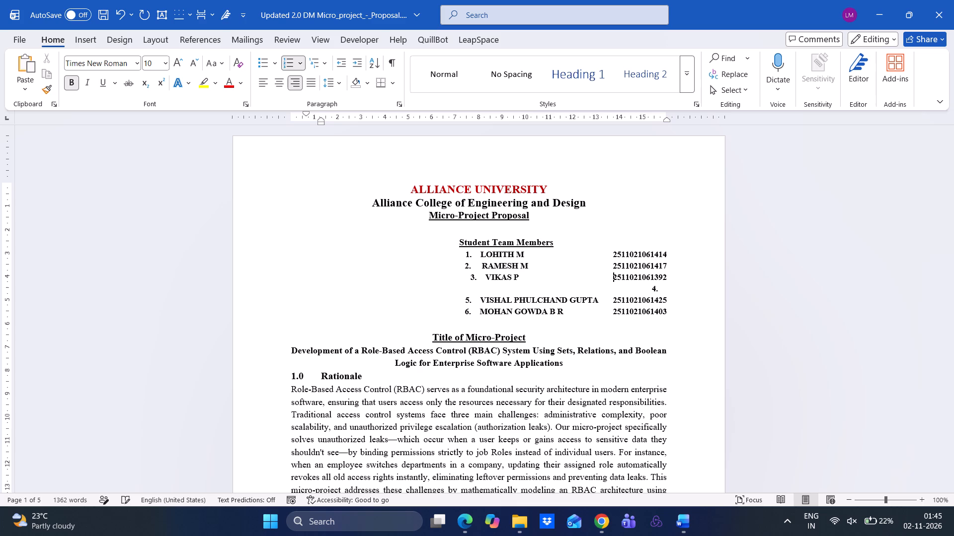
pyautogui.press('space')
pyautogui.press('space')
pyautogui.press('space')
pyautogui.press('BackSpace')
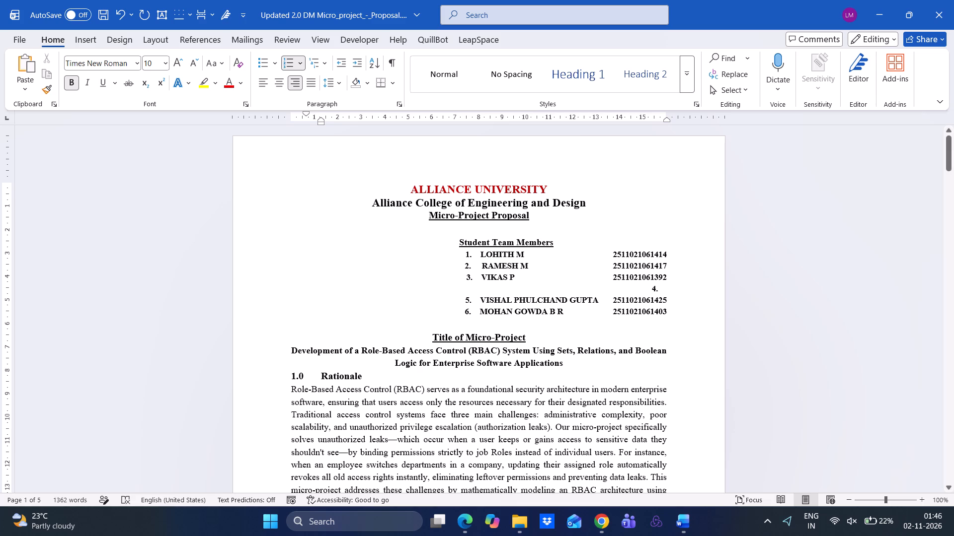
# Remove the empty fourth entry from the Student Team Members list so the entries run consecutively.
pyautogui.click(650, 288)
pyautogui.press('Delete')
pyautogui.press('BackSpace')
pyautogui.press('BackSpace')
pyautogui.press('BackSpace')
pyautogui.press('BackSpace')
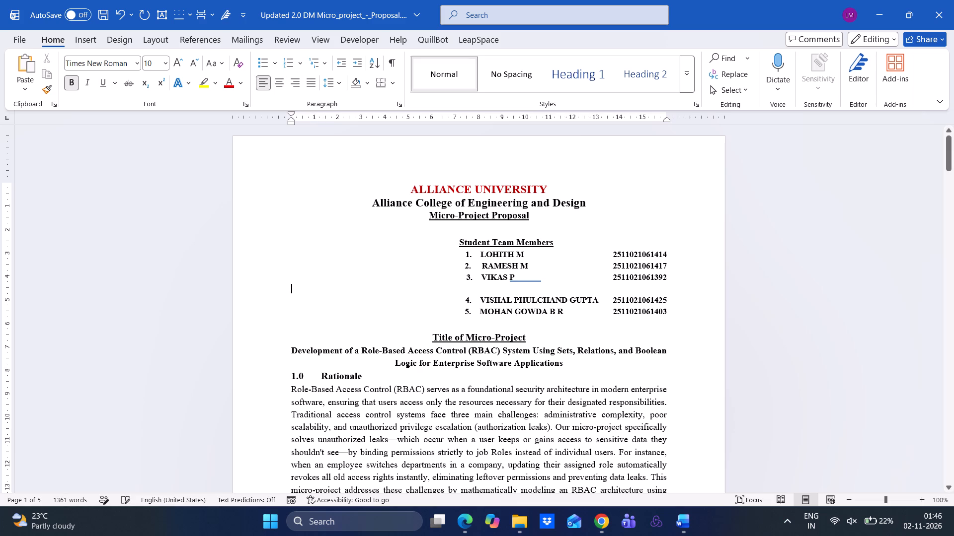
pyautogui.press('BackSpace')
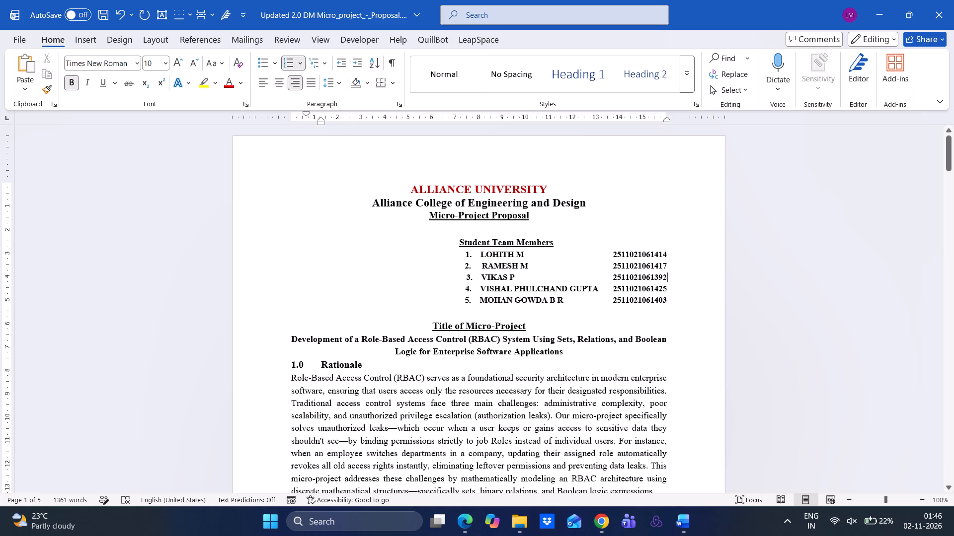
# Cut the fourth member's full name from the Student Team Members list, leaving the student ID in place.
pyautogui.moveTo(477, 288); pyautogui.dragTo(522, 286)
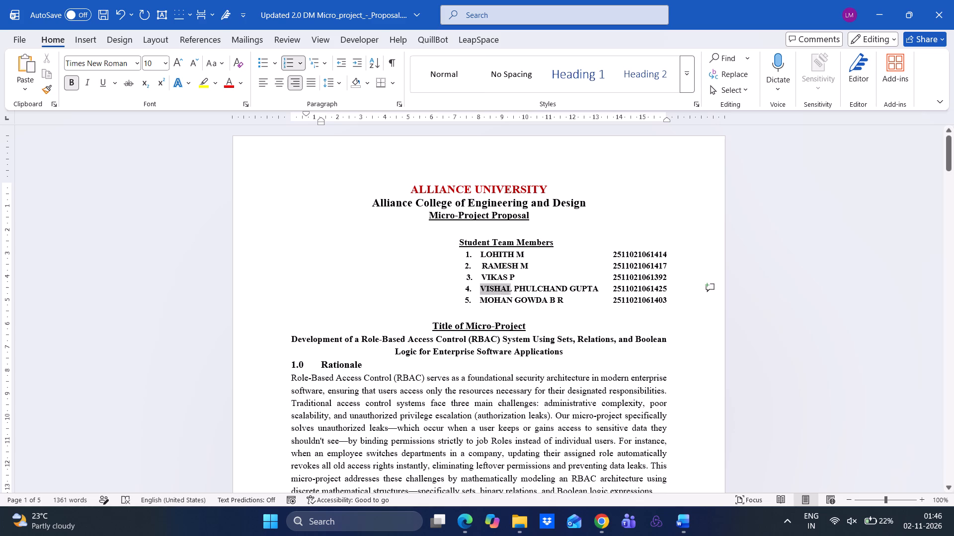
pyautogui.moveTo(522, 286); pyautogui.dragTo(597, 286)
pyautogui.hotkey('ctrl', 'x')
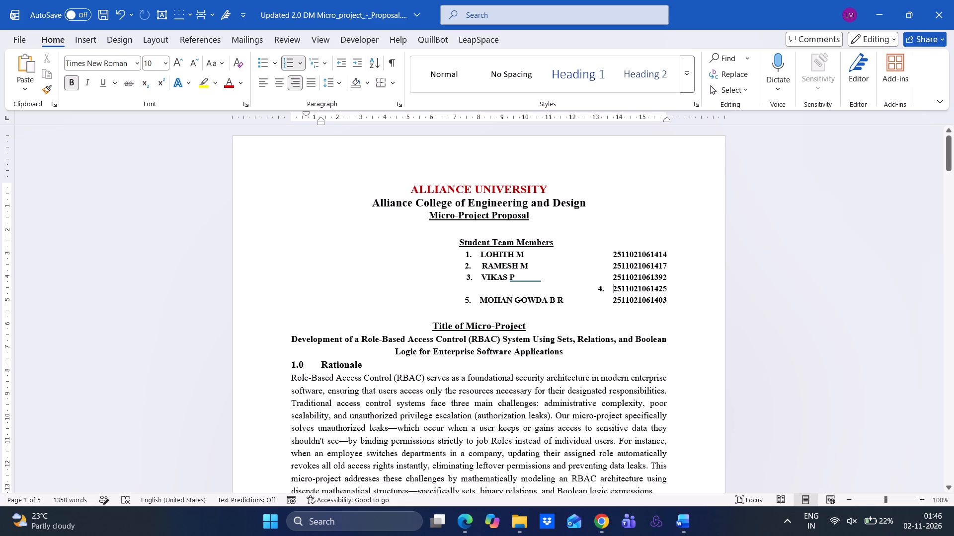
# Delete all the numbered entries under the Student Team Members heading.
pyautogui.moveTo(674, 302); pyautogui.dragTo(471, 251)
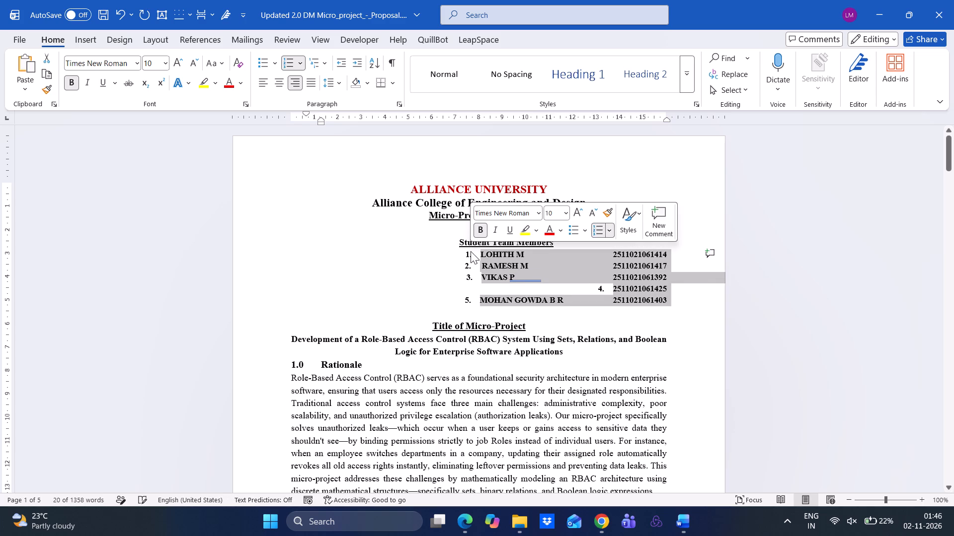
pyautogui.press('BackSpace')
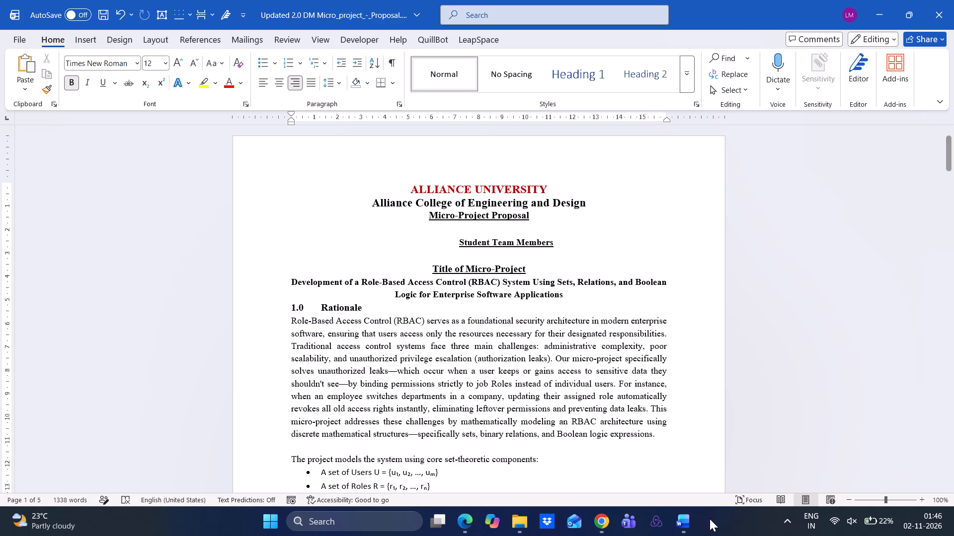
# Copy the whole team member table under Is Submitted by in Project cover page (1).docx and return to the proposal.
pyautogui.click(684, 465)
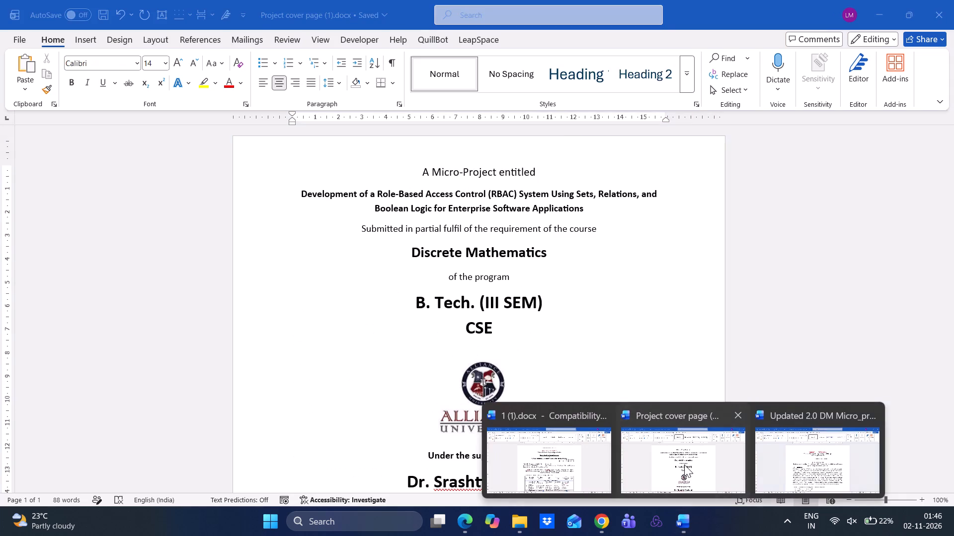
pyautogui.scroll(-3, 630, 296)
pyautogui.click(566, 320)
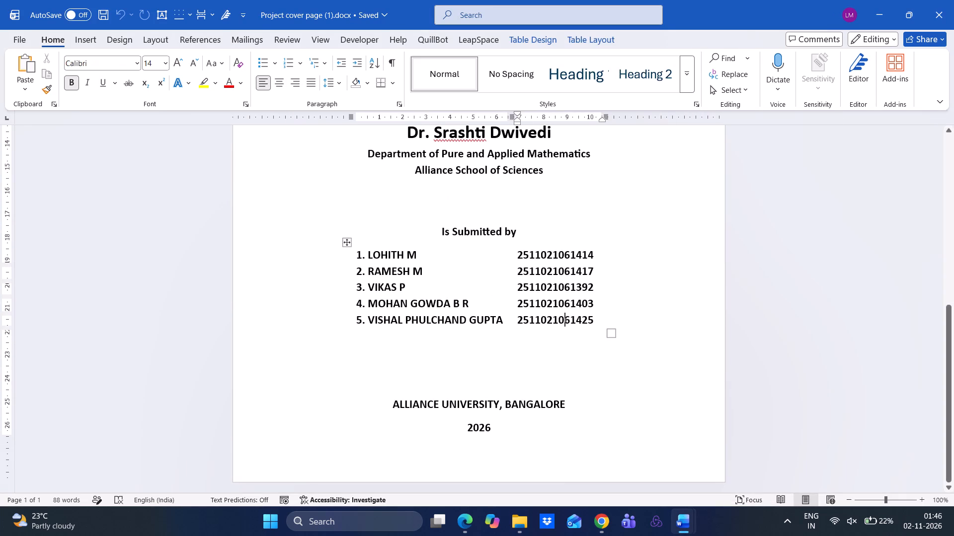
pyautogui.click(346, 240)
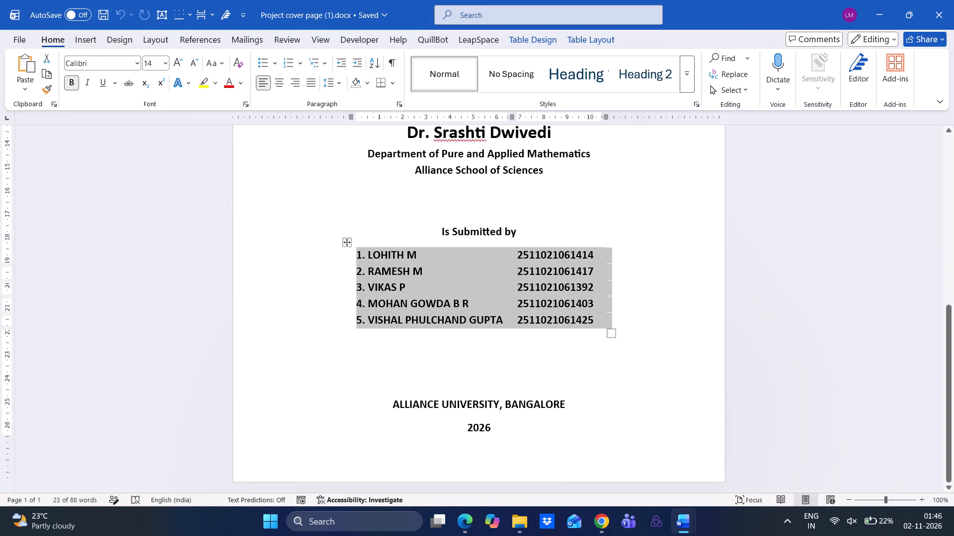
pyautogui.hotkey('ctrl', 'c')
pyautogui.hotkey('alt', 'Tab')
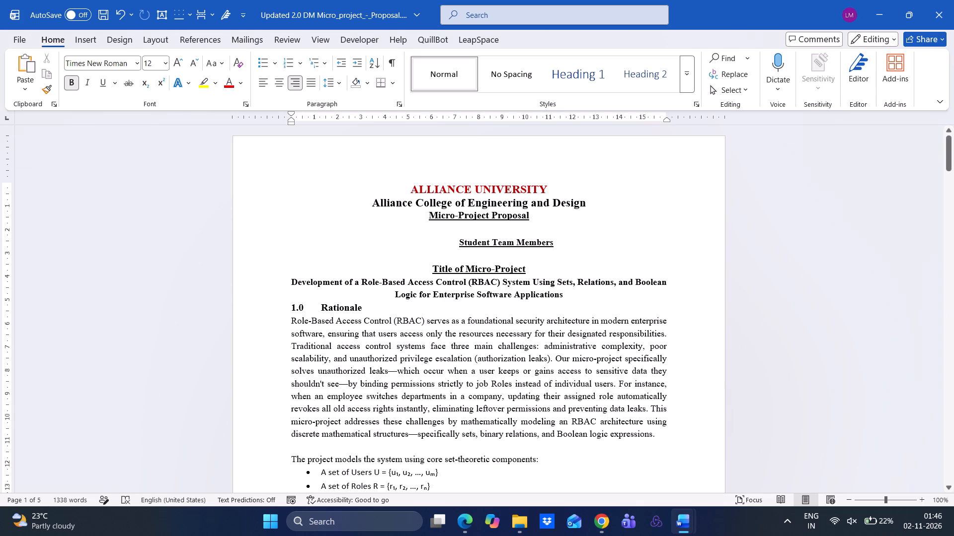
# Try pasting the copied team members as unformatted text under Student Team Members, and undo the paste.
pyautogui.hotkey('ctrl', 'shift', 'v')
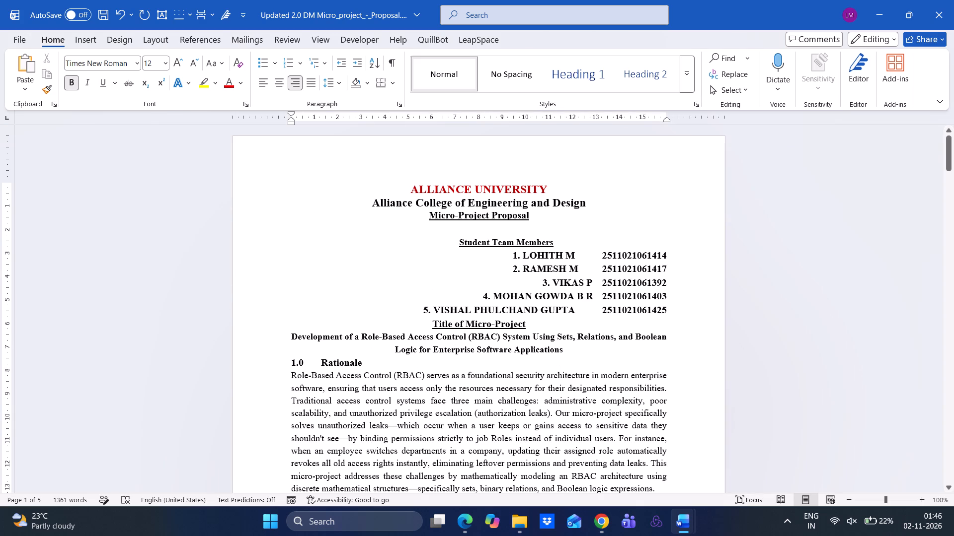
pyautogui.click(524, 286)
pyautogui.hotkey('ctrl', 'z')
# Paste the copied team member table with its original formatting under the Student Team Members heading.
pyautogui.hotkey('ctrl', 'v')
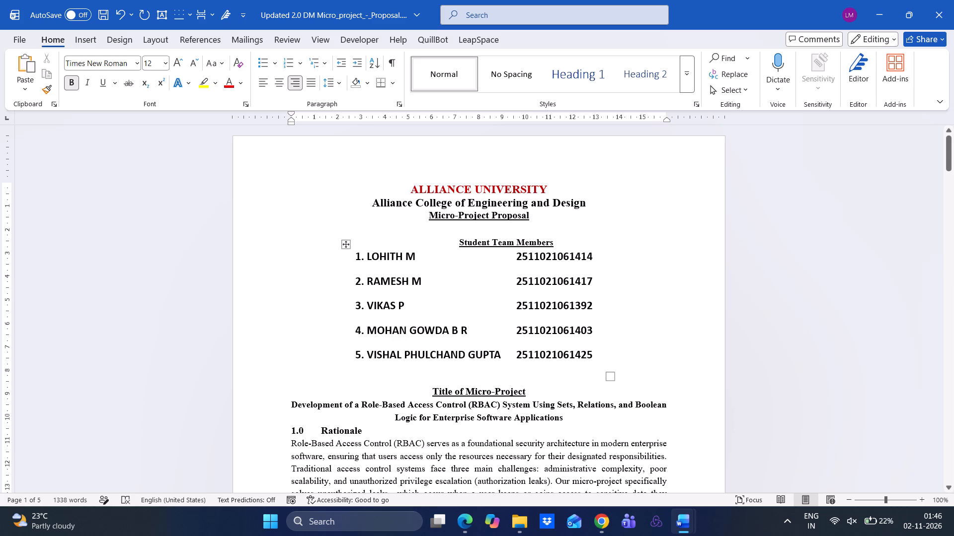
# Set the font size of the entire proposal document to 12.
pyautogui.moveTo(465, 443); pyautogui.dragTo(476, 444)
pyautogui.moveTo(476, 444); pyautogui.dragTo(502, 451)
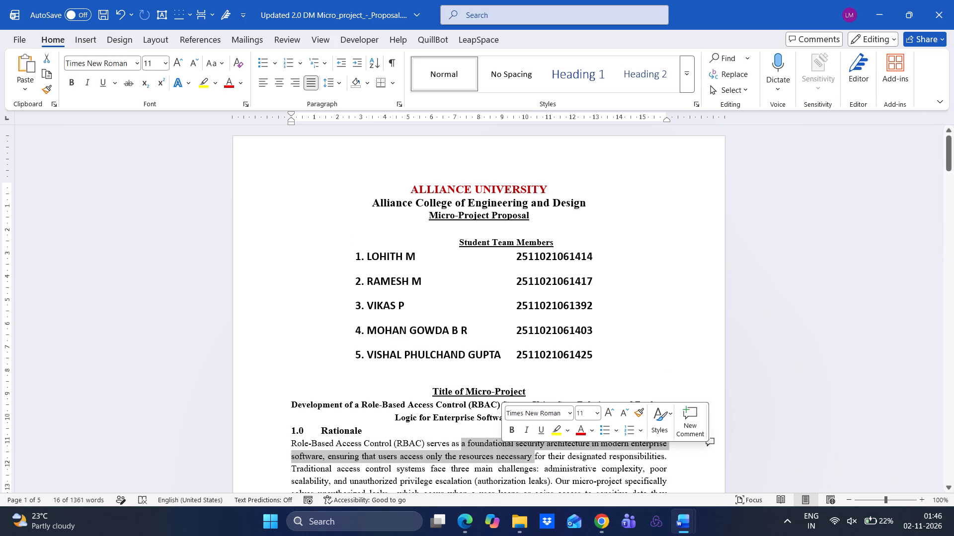
pyautogui.click(402, 438)
pyautogui.hotkey('ctrl', 'a')
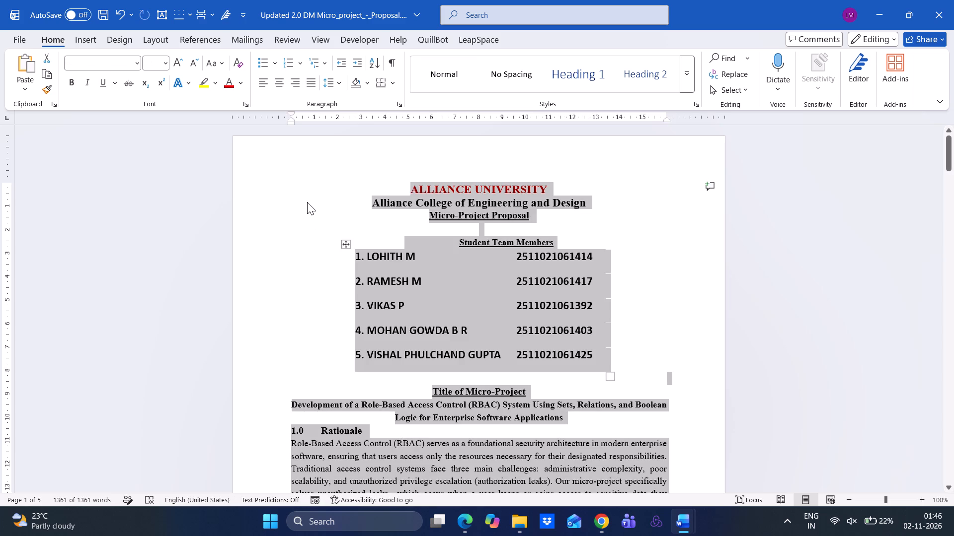
pyautogui.click(154, 62)
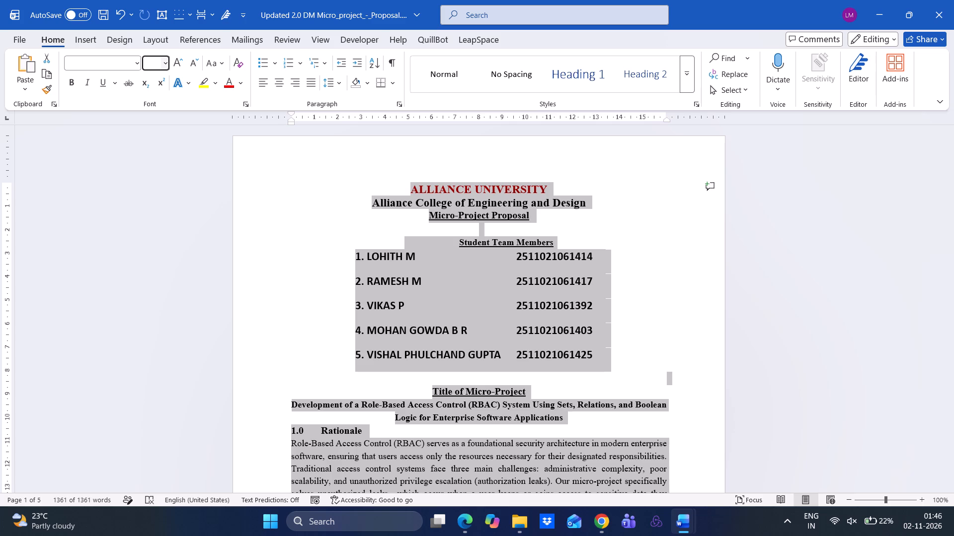
pyautogui.write('12')
pyautogui.press('Return')
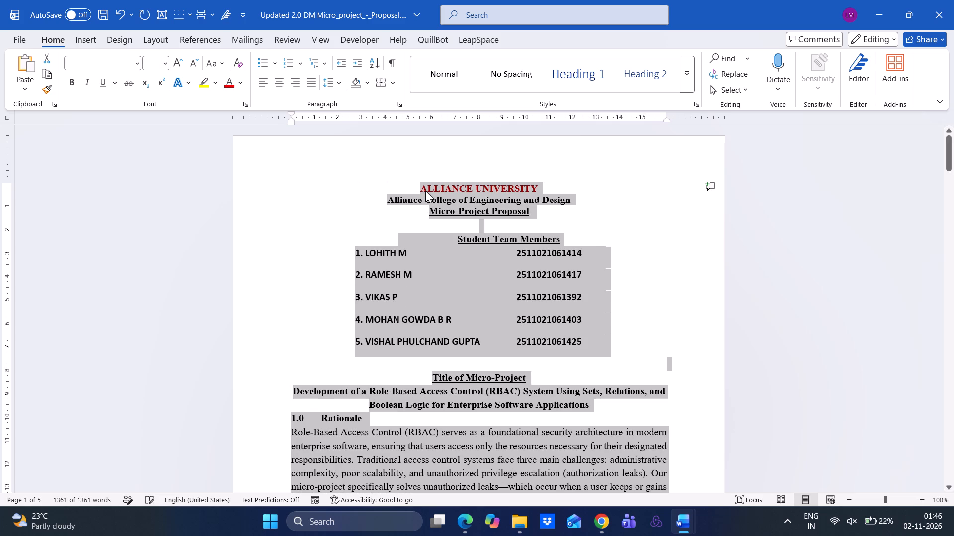
pyautogui.click(425, 190)
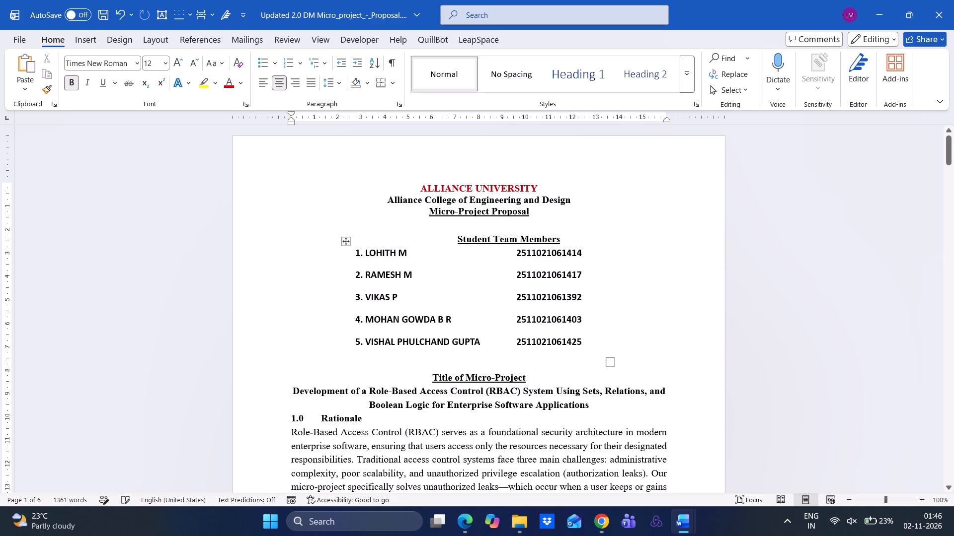
# Change the font of all names and student IDs in the team member table to Times New Roman.
pyautogui.click(383, 262)
pyautogui.moveTo(361, 249); pyautogui.dragTo(552, 314)
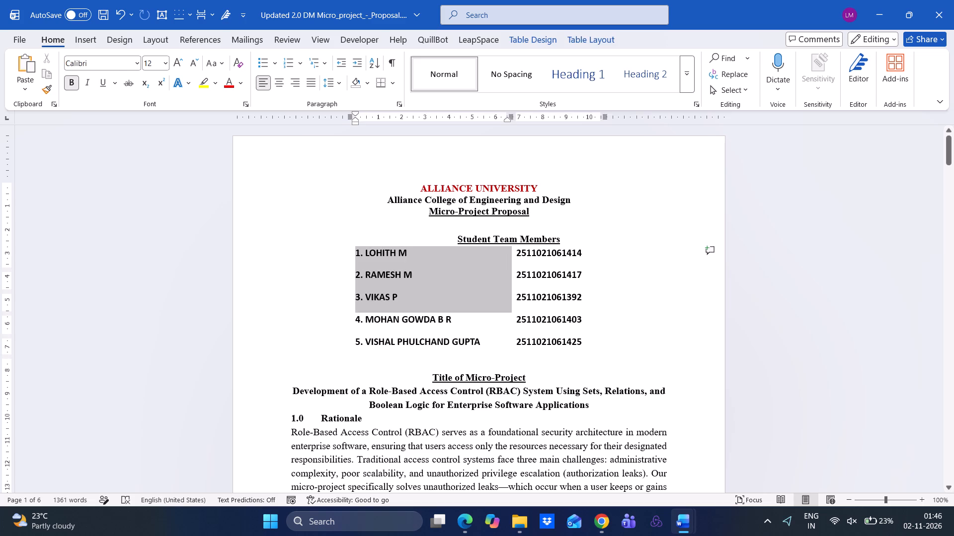
pyautogui.moveTo(552, 314); pyautogui.dragTo(570, 340)
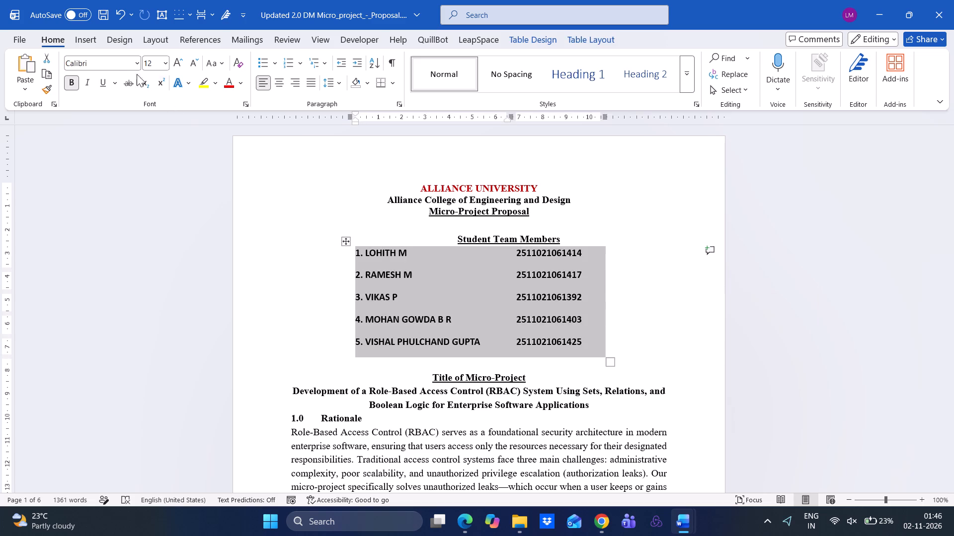
pyautogui.click(114, 60)
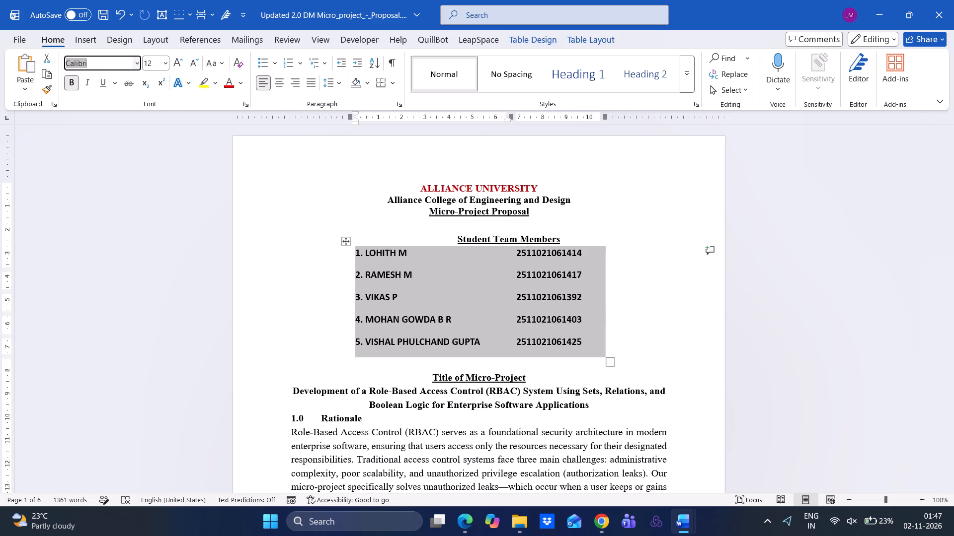
pyautogui.write('Times')
pyautogui.press('Return')
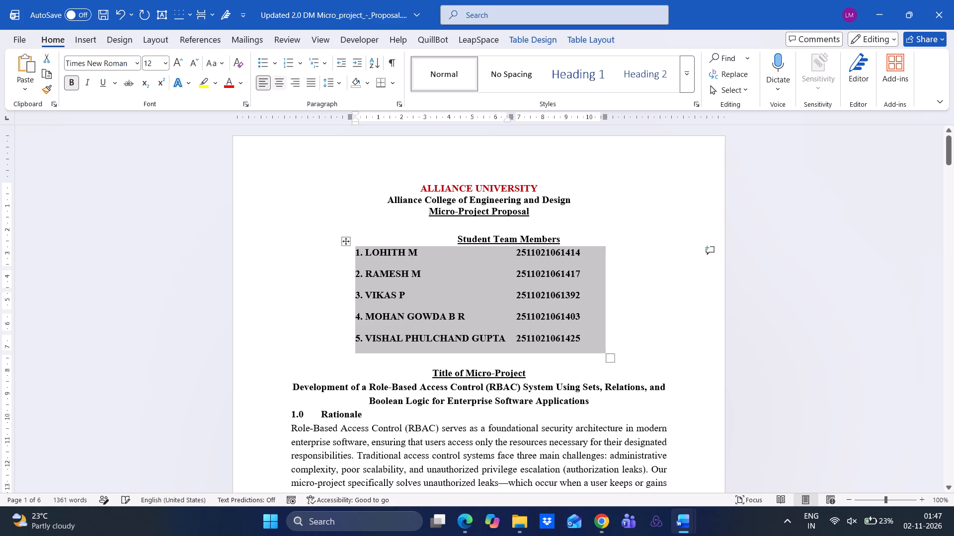
pyautogui.click(402, 269)
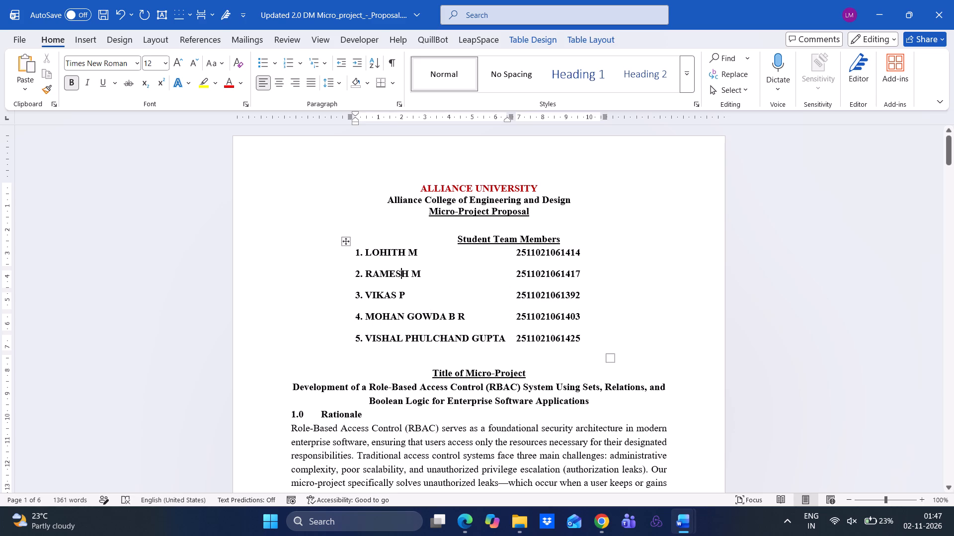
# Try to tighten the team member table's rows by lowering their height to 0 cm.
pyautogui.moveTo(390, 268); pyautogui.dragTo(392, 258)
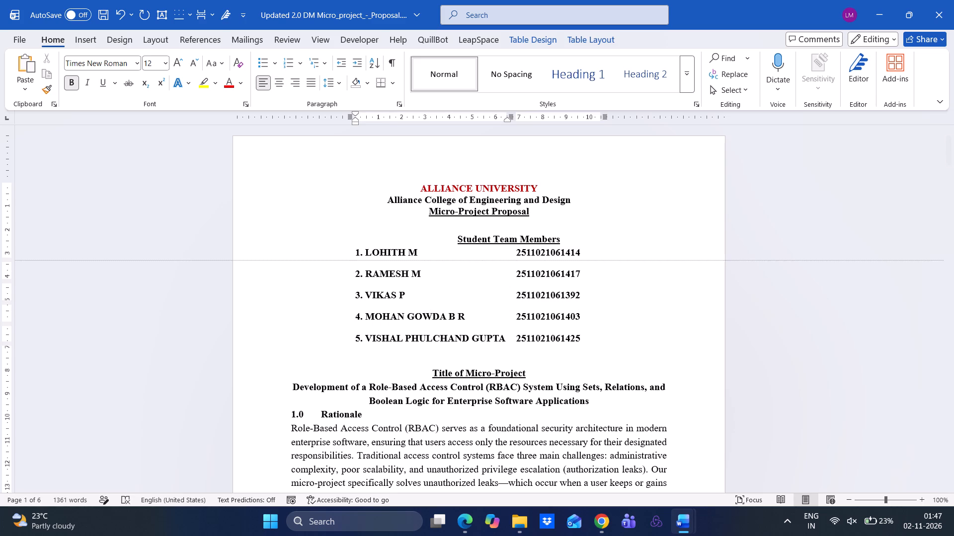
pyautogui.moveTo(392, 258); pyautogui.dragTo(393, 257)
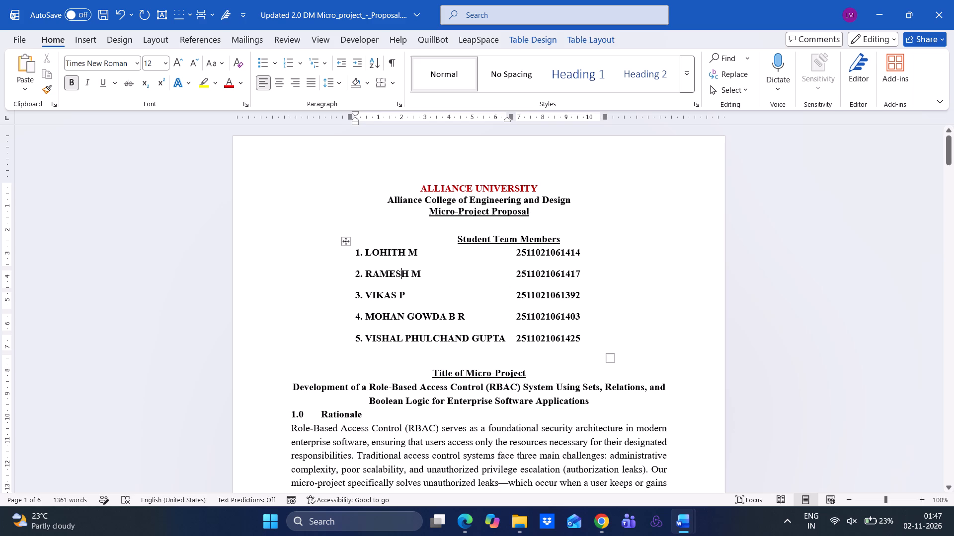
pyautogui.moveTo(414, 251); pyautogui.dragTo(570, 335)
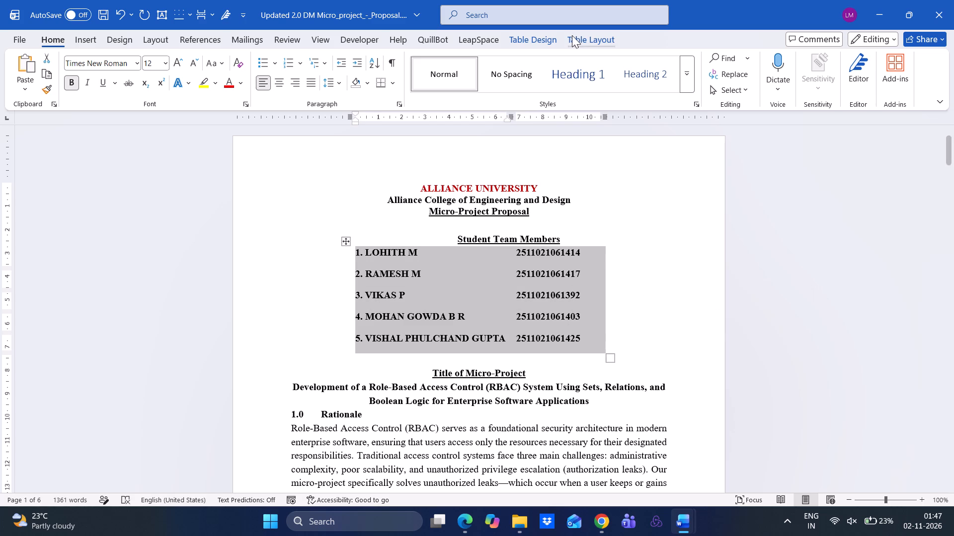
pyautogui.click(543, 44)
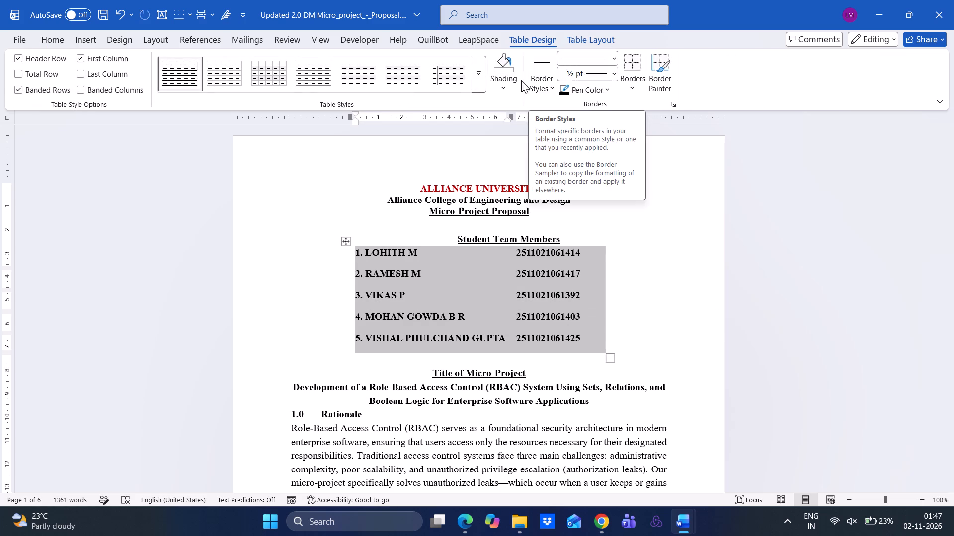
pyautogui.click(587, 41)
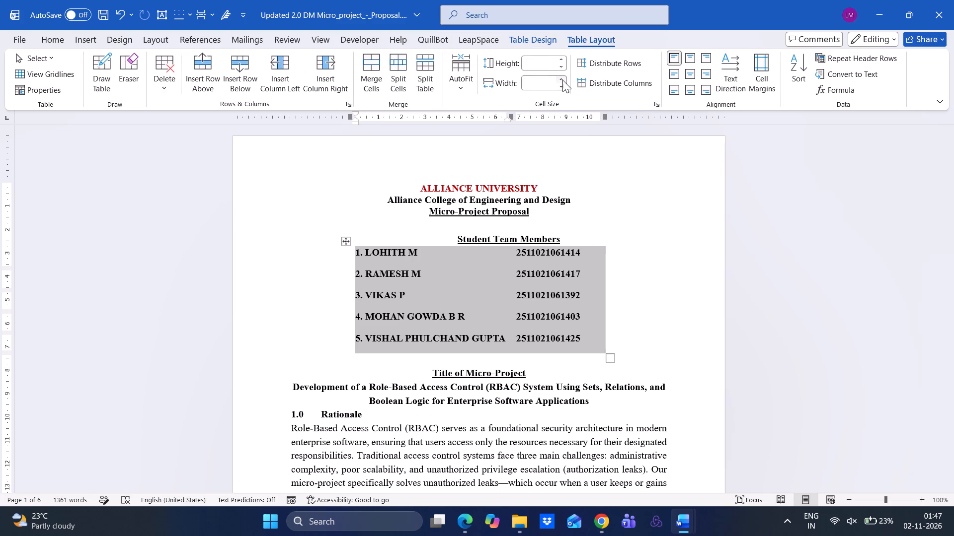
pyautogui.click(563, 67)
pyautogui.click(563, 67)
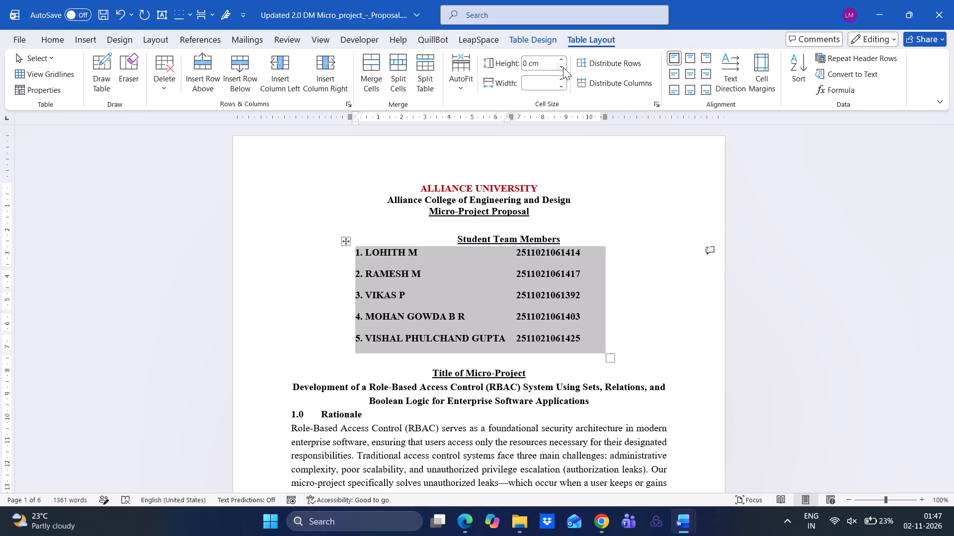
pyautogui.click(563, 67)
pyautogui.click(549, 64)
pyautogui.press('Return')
# Distribute the team member table's rows and columns evenly.
pyautogui.click(612, 65)
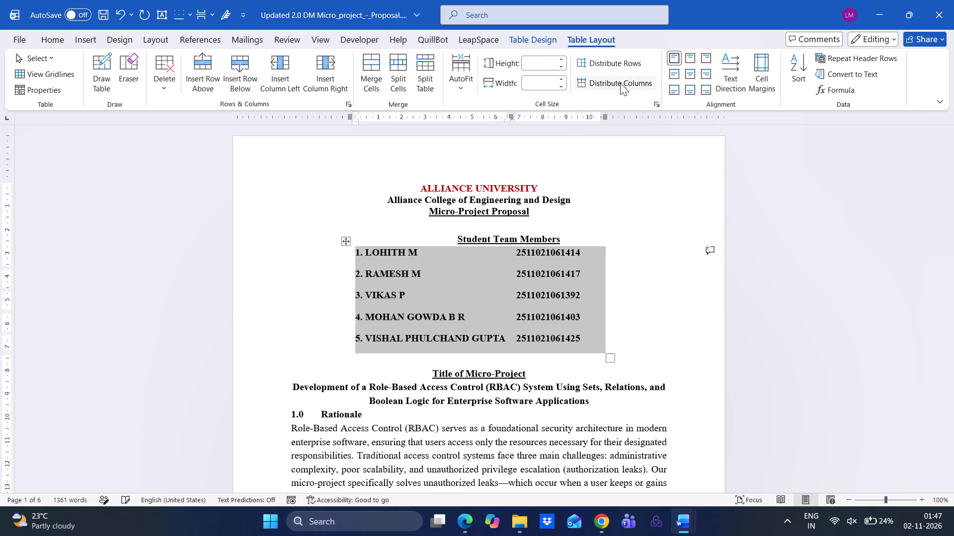
pyautogui.click(621, 83)
pyautogui.click(624, 58)
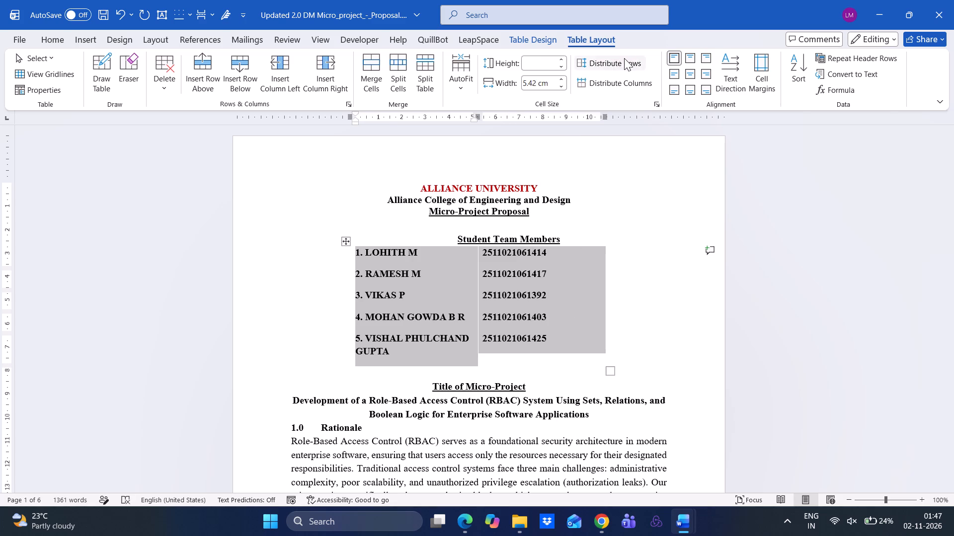
# Reduce the row height of the team member table to 0.5 cm.
pyautogui.tripleClick(560, 67)
pyautogui.tripleClick(560, 67)
pyautogui.tripleClick(560, 67)
pyautogui.tripleClick(560, 67)
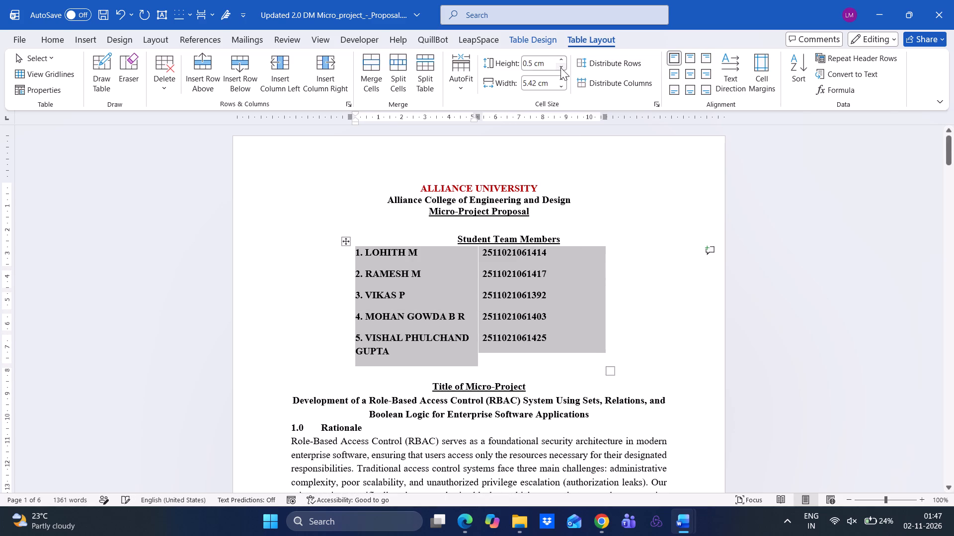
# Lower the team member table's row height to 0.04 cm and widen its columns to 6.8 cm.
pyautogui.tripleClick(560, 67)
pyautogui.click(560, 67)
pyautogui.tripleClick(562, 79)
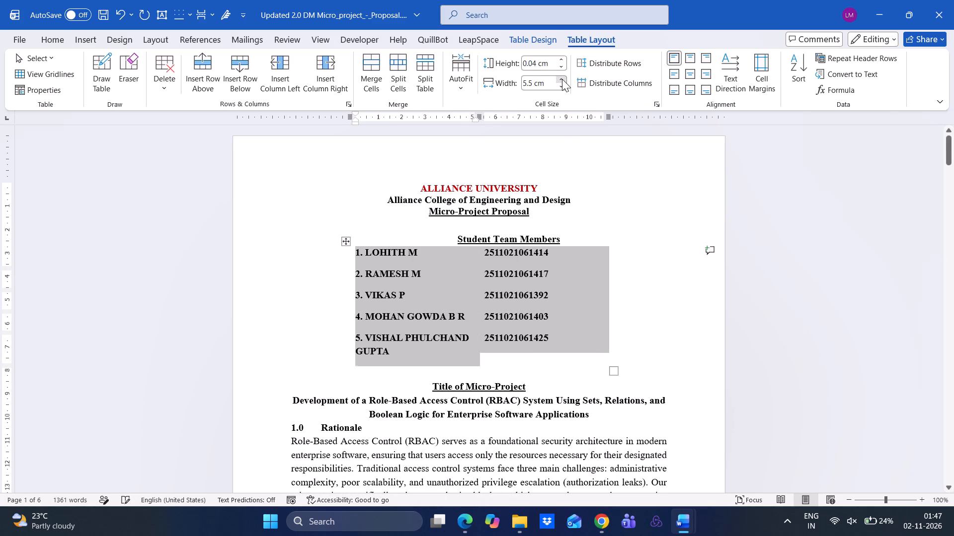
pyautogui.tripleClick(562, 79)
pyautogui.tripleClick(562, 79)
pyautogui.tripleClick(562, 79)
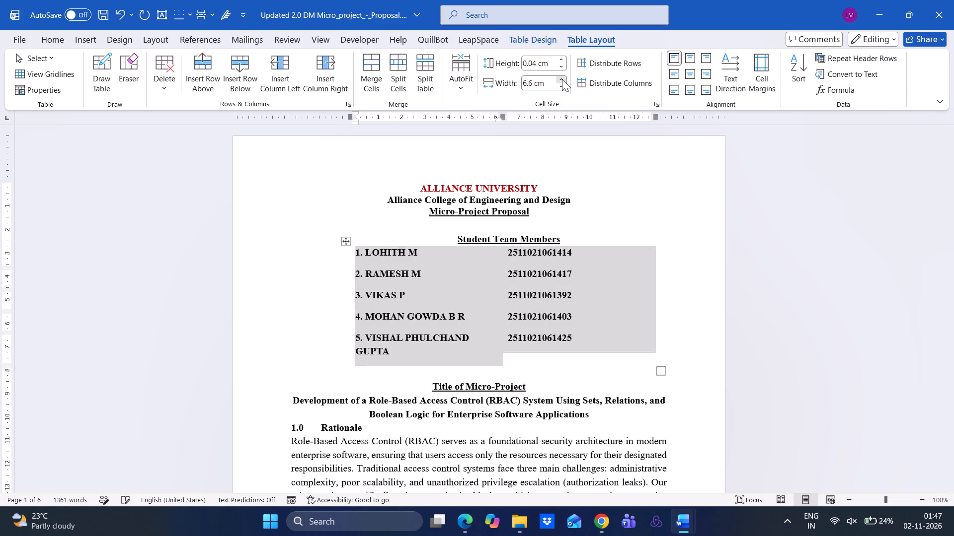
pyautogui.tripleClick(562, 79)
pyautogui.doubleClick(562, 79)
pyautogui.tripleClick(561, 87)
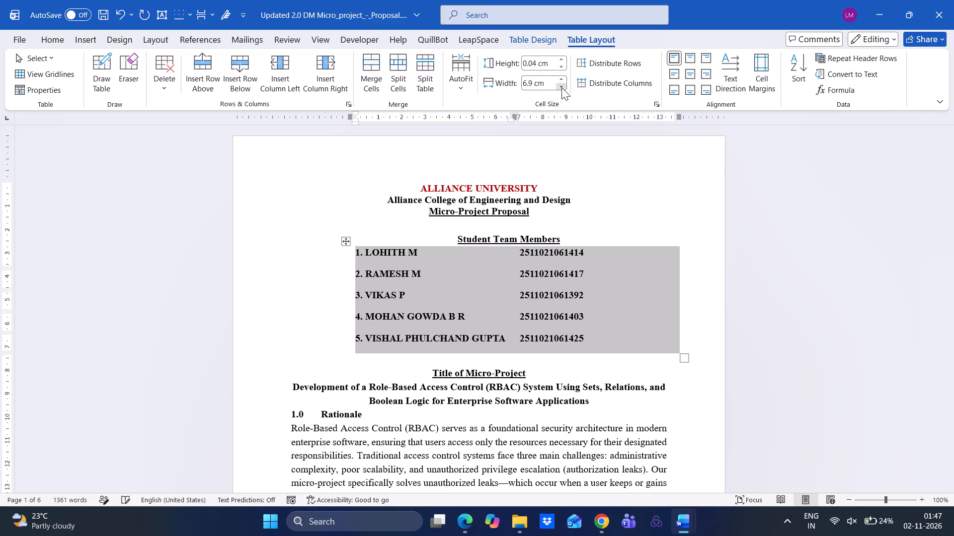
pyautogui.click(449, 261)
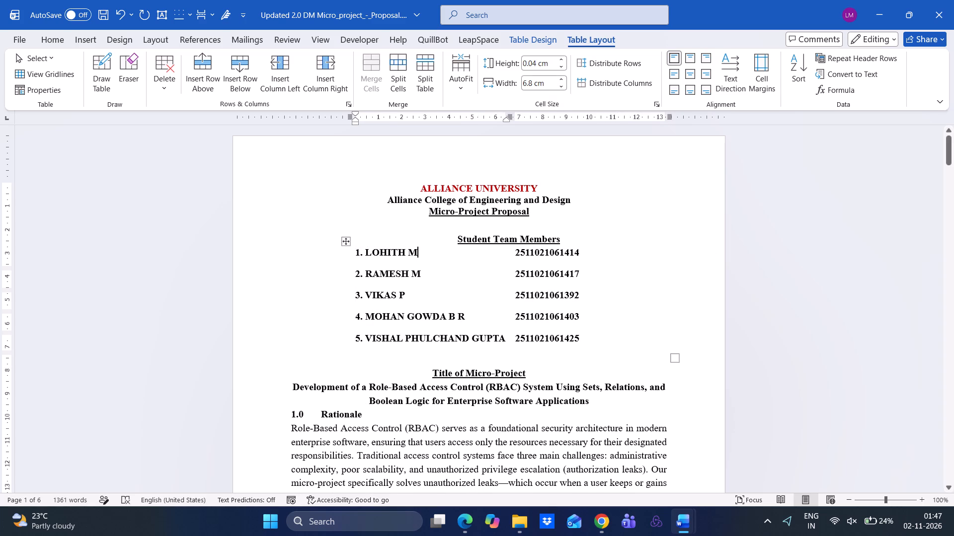
# Undo the table and list edits back to the five-entry numbered member list whose third entry has only a name.
pyautogui.hotkey('ctrl', 'z')
pyautogui.hotkey('ctrl', 'z')
pyautogui.hotkey('ctrl', 'z')
pyautogui.hotkey('ctrl', 'z')
pyautogui.hotkey('ctrl', 'z')
pyautogui.hotkey('ctrl', 'z')
pyautogui.hotkey('ctrl', 'z')
pyautogui.hotkey('ctrl', 'z')
pyautogui.hotkey('ctrl', 'z')
pyautogui.hotkey('ctrl', 'z')
pyautogui.hotkey('ctrl', 'z')
pyautogui.hotkey('ctrl', 'z')
pyautogui.hotkey('ctrl', 'z')
pyautogui.hotkey('ctrl', 'z')
pyautogui.hotkey('ctrl', 'z')
pyautogui.hotkey('ctrl', 'z')
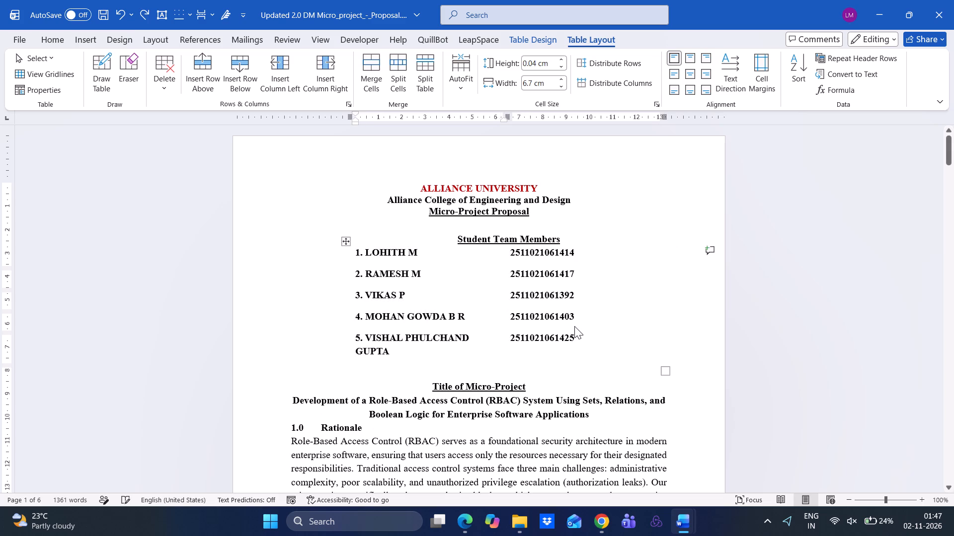
pyautogui.hotkey('ctrl', 'z')
pyautogui.hotkey('ctrl', 'z')
pyautogui.hotkey('ctrl', 'z')
pyautogui.hotkey('ctrl', 'z')
pyautogui.hotkey('ctrl', 'z')
pyautogui.hotkey('ctrl', 'z')
pyautogui.hotkey('ctrl', 'z')
pyautogui.hotkey('ctrl', 'z')
pyautogui.hotkey('ctrl', 'z')
pyautogui.hotkey('ctrl', 'z')
pyautogui.hotkey('ctrl', 'z')
pyautogui.hotkey('ctrl', 'z')
pyautogui.hotkey('ctrl', 'z')
pyautogui.hotkey('ctrl', 'z')
pyautogui.hotkey('ctrl', 'z')
pyautogui.hotkey('ctrl', 'z')
pyautogui.hotkey('ctrl', 'z')
pyautogui.hotkey('ctrl', 'z')
pyautogui.hotkey('ctrl', 'z')
pyautogui.hotkey('ctrl', 'z')
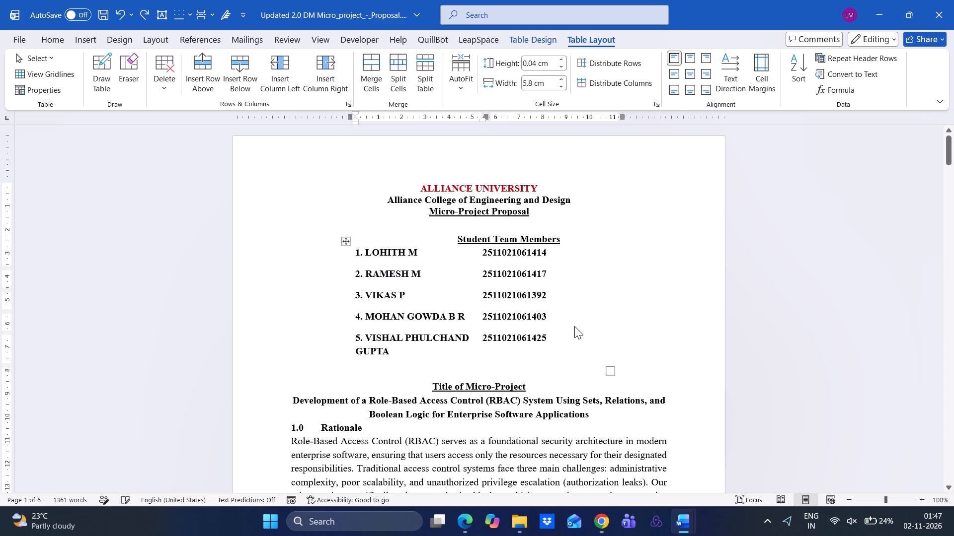
pyautogui.hotkey('ctrl', 'z')
pyautogui.hotkey('ctrl', 'z')
pyautogui.hotkey('ctrl', 'z')
pyautogui.hotkey('ctrl', 'z')
pyautogui.hotkey('ctrl', 'z')
pyautogui.hotkey('ctrl', 'z')
pyautogui.hotkey('ctrl', 'z')
pyautogui.hotkey('ctrl', 'z')
pyautogui.hotkey('ctrl', 'z')
pyautogui.hotkey('ctrl', 'z')
pyautogui.hotkey('ctrl', 'z')
pyautogui.hotkey('ctrl', 'z')
pyautogui.hotkey('ctrl', 'z')
pyautogui.hotkey('ctrl', 'z')
pyautogui.hotkey('ctrl', 'z')
pyautogui.hotkey('ctrl', 'z')
pyautogui.hotkey('ctrl', 'z')
pyautogui.hotkey('ctrl', 'z')
pyautogui.hotkey('ctrl', 'z')
pyautogui.hotkey('ctrl', 'z')
pyautogui.hotkey('ctrl', 'z')
pyautogui.hotkey('ctrl', 'z')
pyautogui.hotkey('ctrl', 'z')
pyautogui.hotkey('ctrl', 'z')
pyautogui.hotkey('ctrl', 'z')
pyautogui.hotkey('ctrl', 'z')
pyautogui.hotkey('ctrl', 'z')
pyautogui.hotkey('ctrl', 'z')
pyautogui.hotkey('ctrl', 'z')
pyautogui.hotkey('ctrl', 'z')
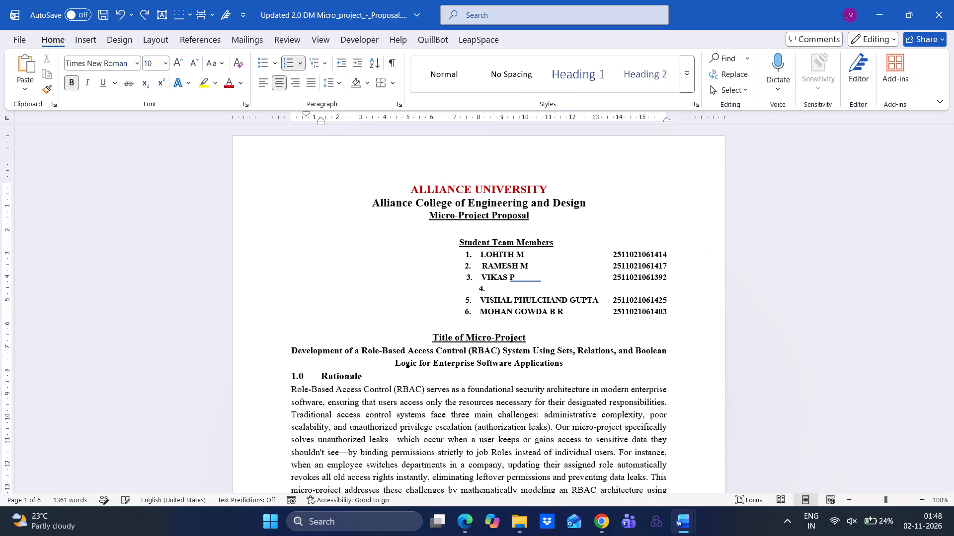
pyautogui.hotkey('ctrl', 'z')
pyautogui.hotkey('ctrl', 'z')
pyautogui.hotkey('ctrl', 'z')
pyautogui.hotkey('ctrl', 'z')
pyautogui.hotkey('ctrl', 'z')
pyautogui.hotkey('ctrl', 'z')
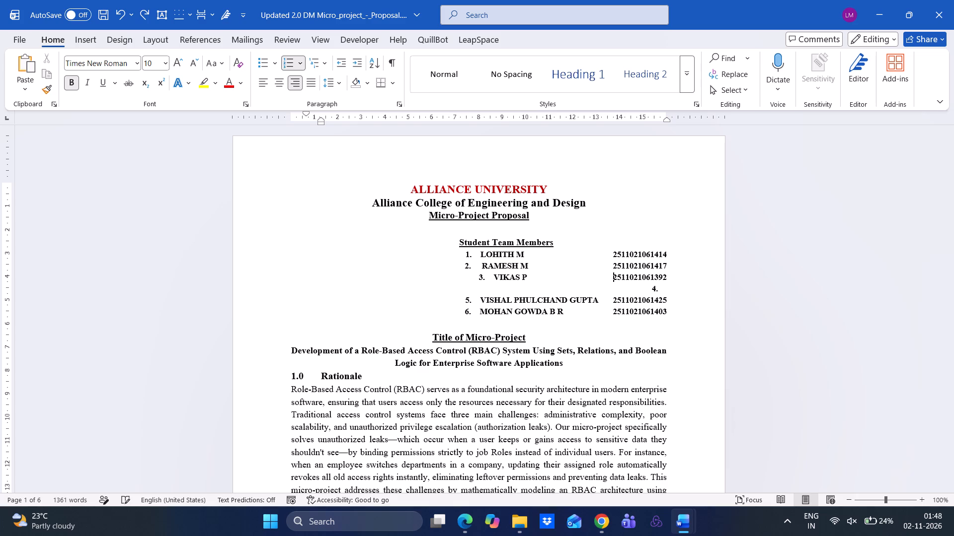
pyautogui.hotkey('ctrl', 'z')
pyautogui.hotkey('ctrl', 'z')
pyautogui.hotkey('ctrl', 'z')
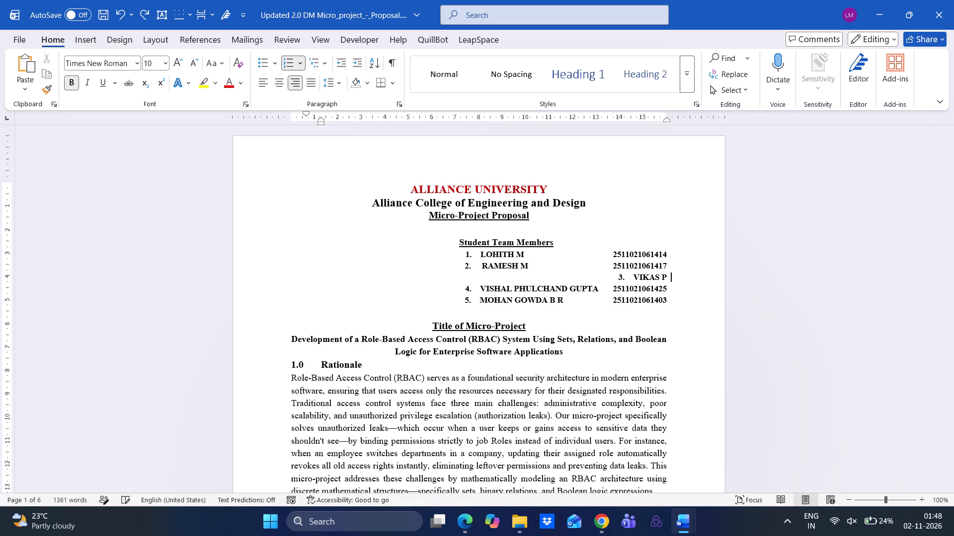
# Set the font size of the entire proposal document to 12.
pyautogui.hotkey('ctrl', 'a')
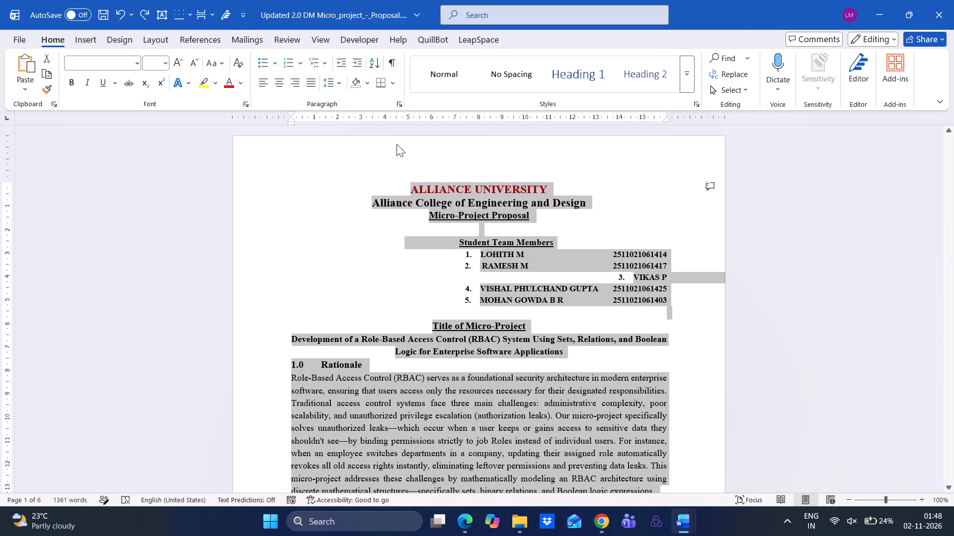
pyautogui.click(477, 207)
pyautogui.moveTo(442, 192); pyautogui.dragTo(477, 202)
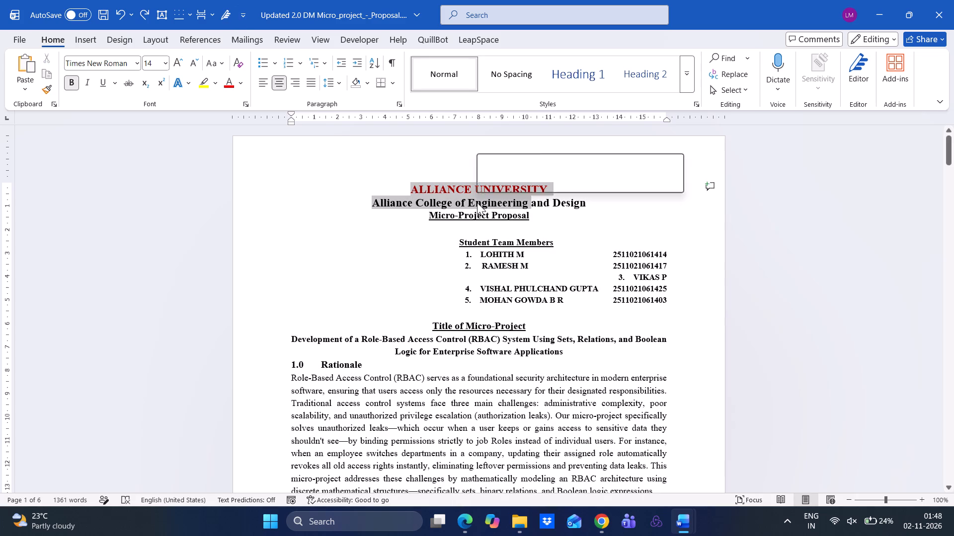
pyautogui.click(489, 218)
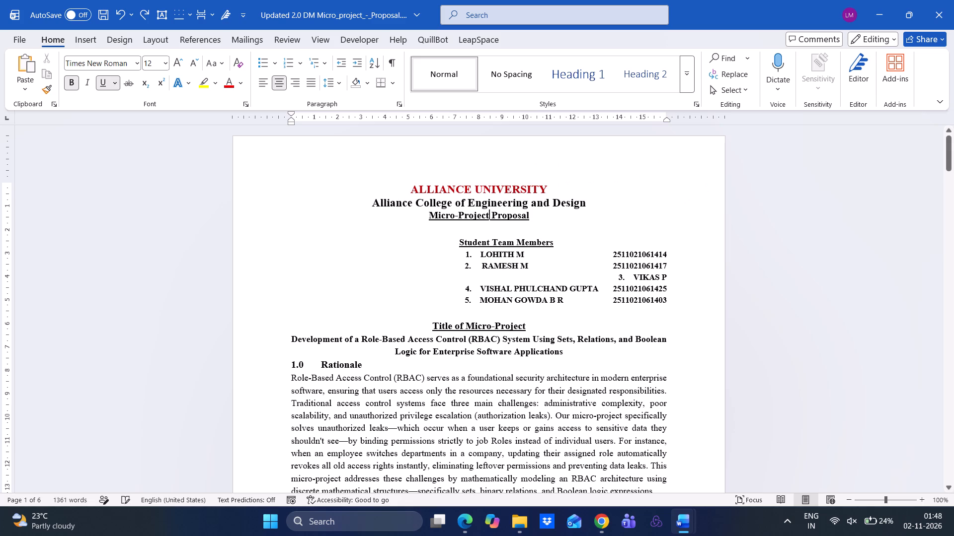
pyautogui.hotkey('ctrl', 'a')
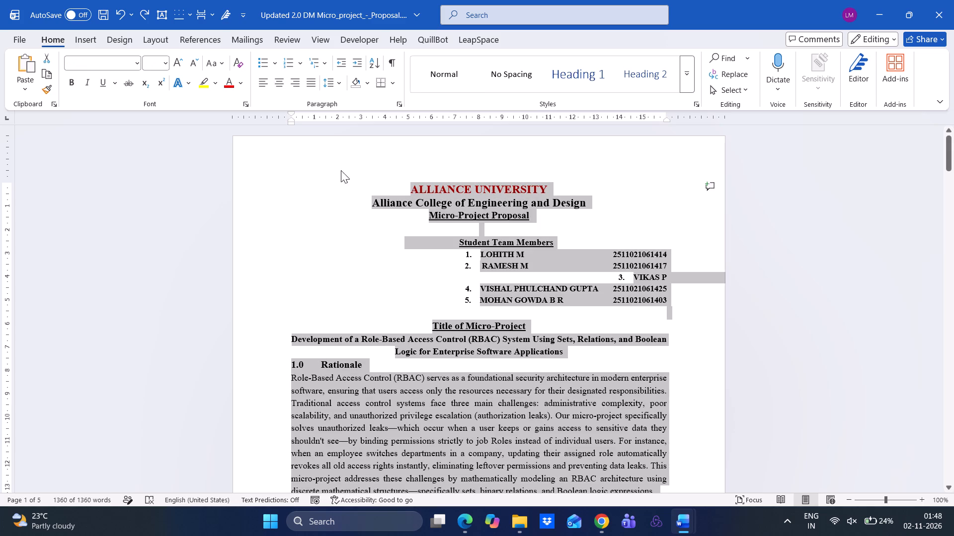
pyautogui.click(152, 67)
pyautogui.write('12')
pyautogui.press('Return')
pyautogui.click(479, 166)
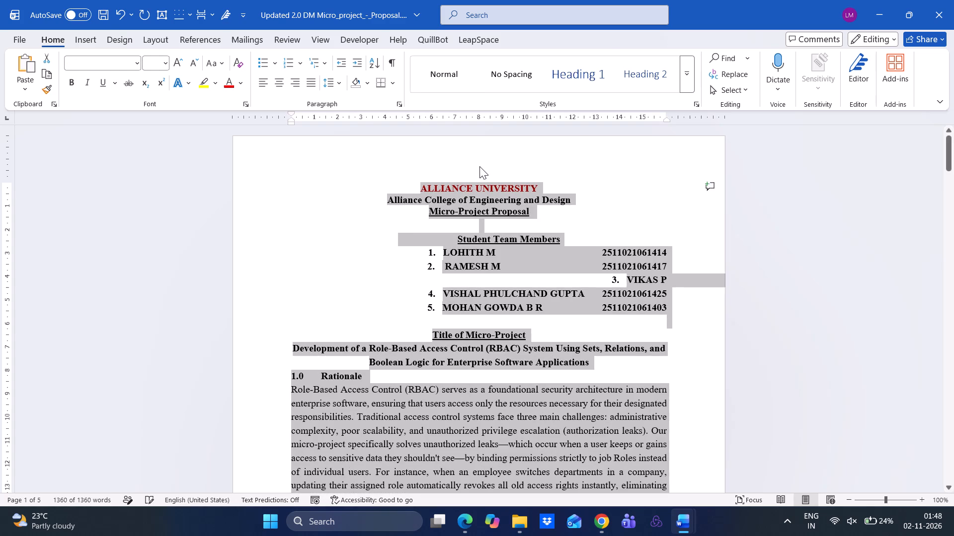
# Enlarge the ALLIANCE UNIVERSITY and Alliance College of Engineering and Design heading lines to size 14.
pyautogui.moveTo(573, 205); pyautogui.dragTo(426, 184)
pyautogui.click(426, 184)
pyautogui.moveTo(422, 187); pyautogui.dragTo(572, 191)
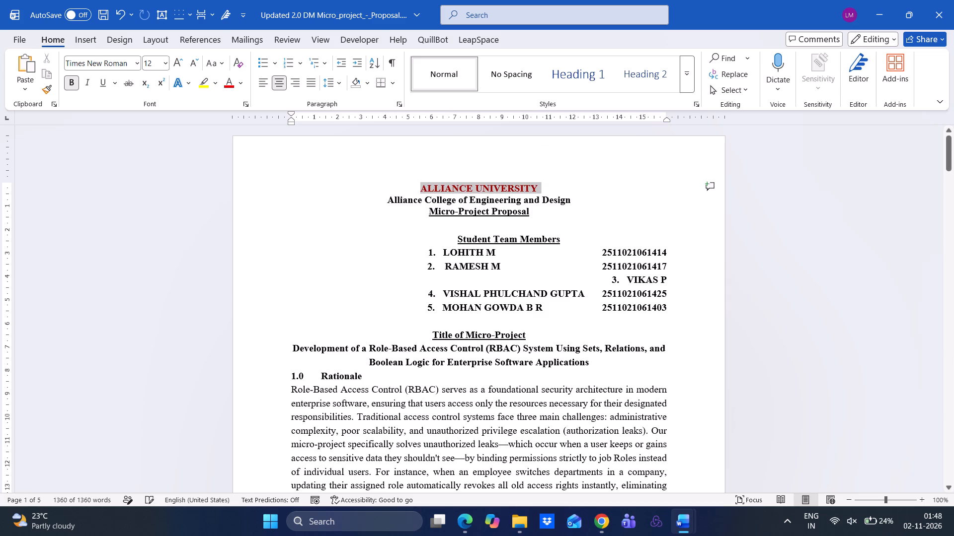
pyautogui.moveTo(572, 191); pyautogui.dragTo(574, 200)
pyautogui.click(175, 61)
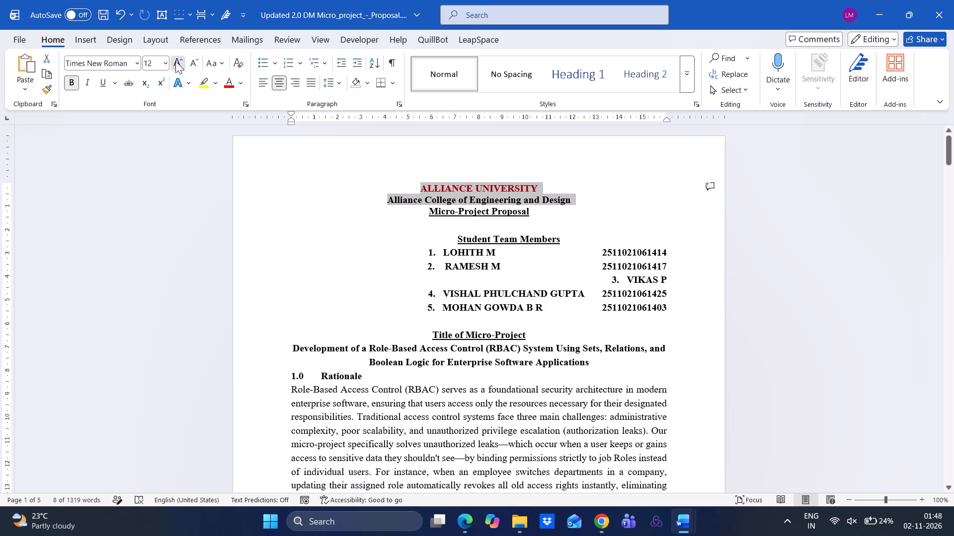
pyautogui.click(508, 263)
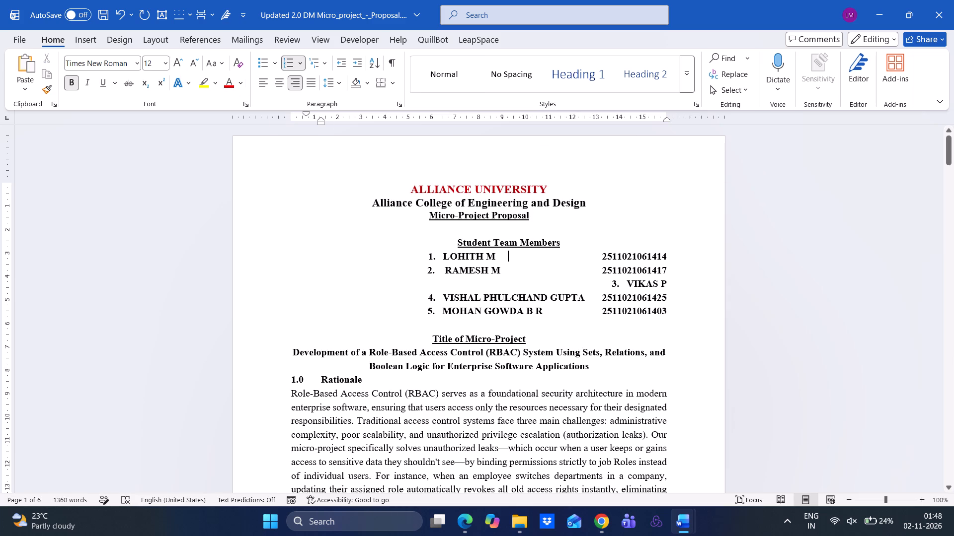
# Indent the Student Team Members heading with seven tabs so it sits above the student ID column.
pyautogui.click(460, 242)
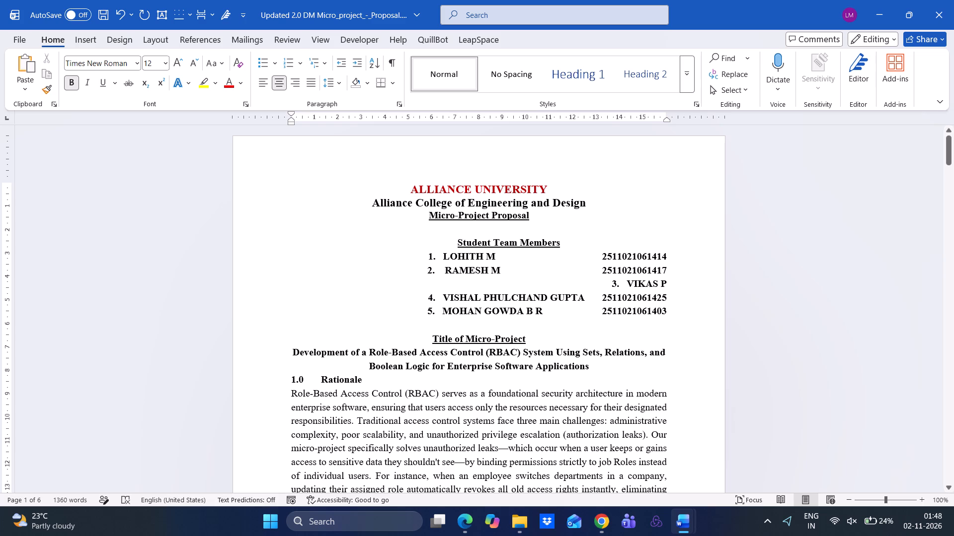
pyautogui.press('Tab')
pyautogui.press('Tab')
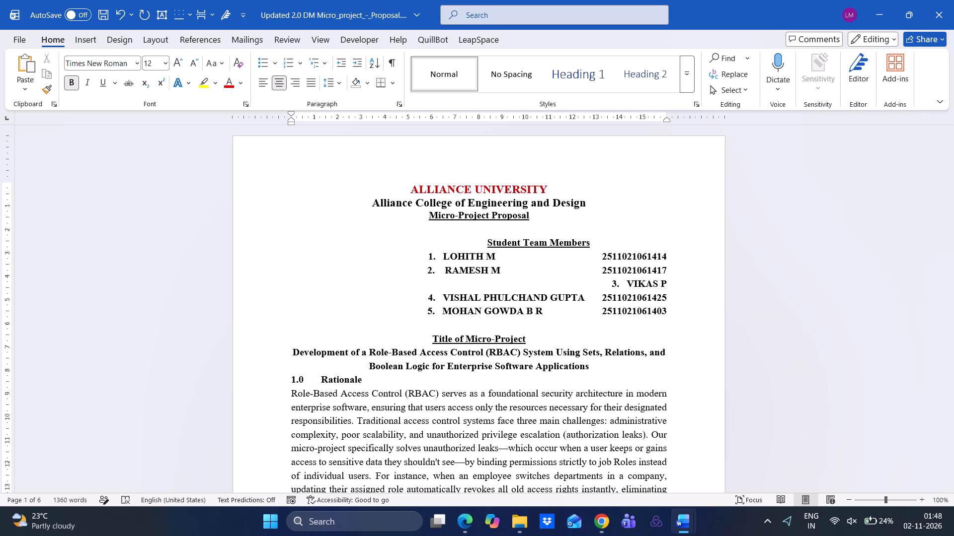
pyautogui.press('Tab')
pyautogui.press('Tab')
pyautogui.press('Tab')
pyautogui.press('Tab')
pyautogui.press('Tab')
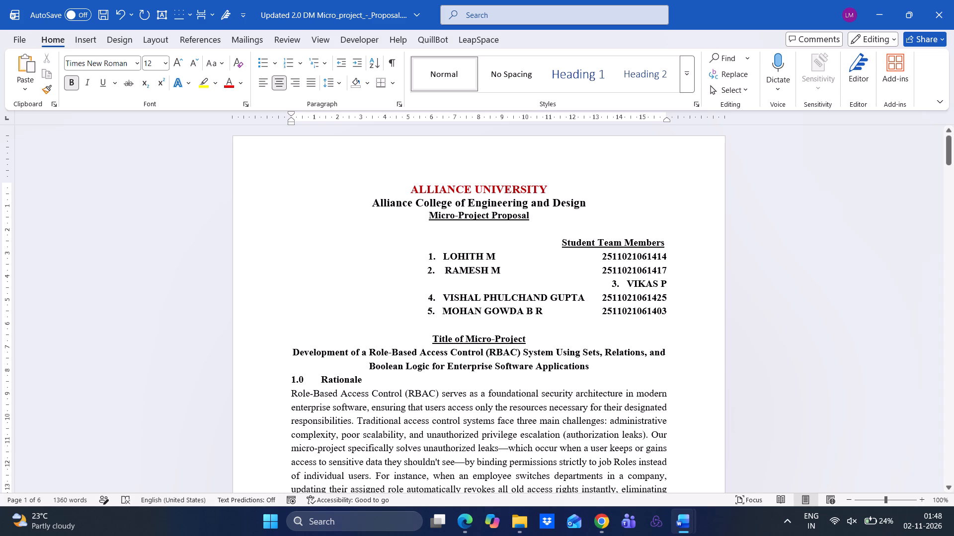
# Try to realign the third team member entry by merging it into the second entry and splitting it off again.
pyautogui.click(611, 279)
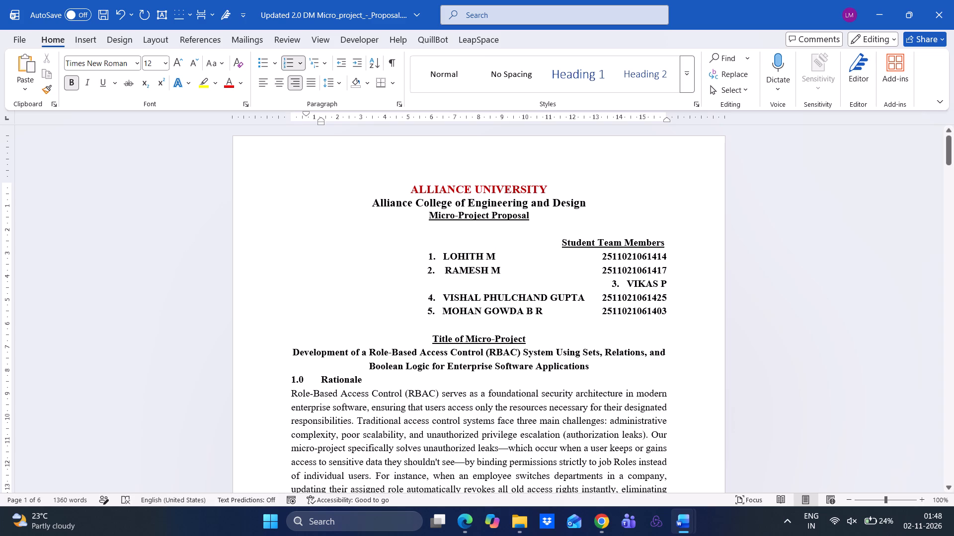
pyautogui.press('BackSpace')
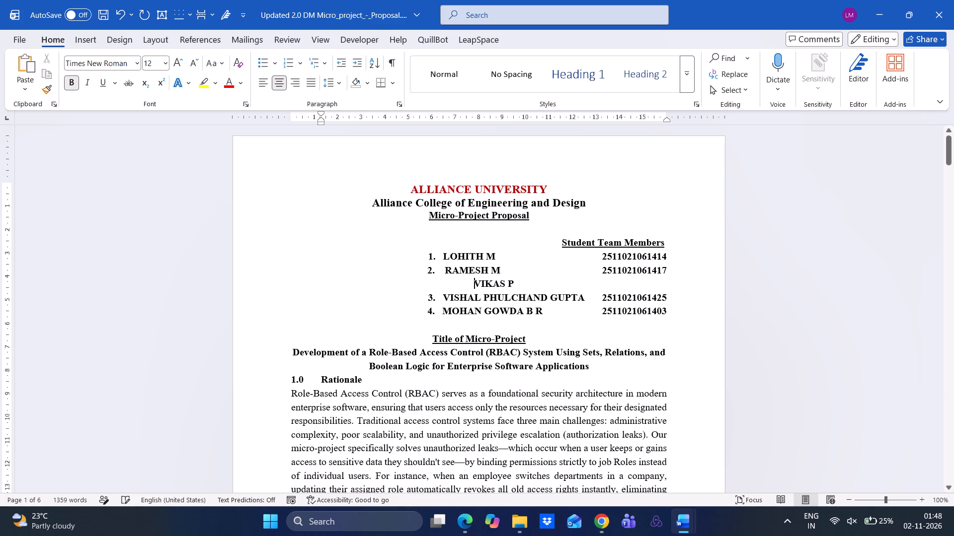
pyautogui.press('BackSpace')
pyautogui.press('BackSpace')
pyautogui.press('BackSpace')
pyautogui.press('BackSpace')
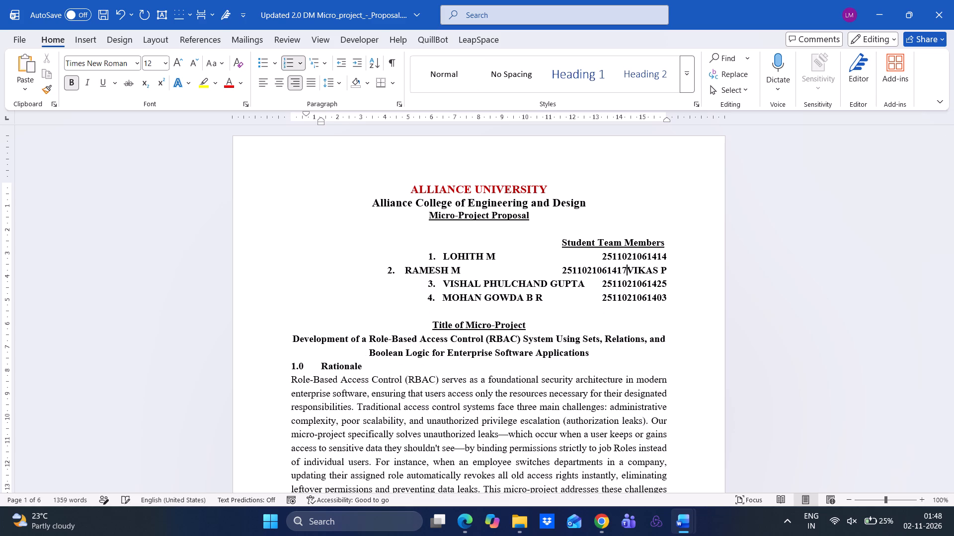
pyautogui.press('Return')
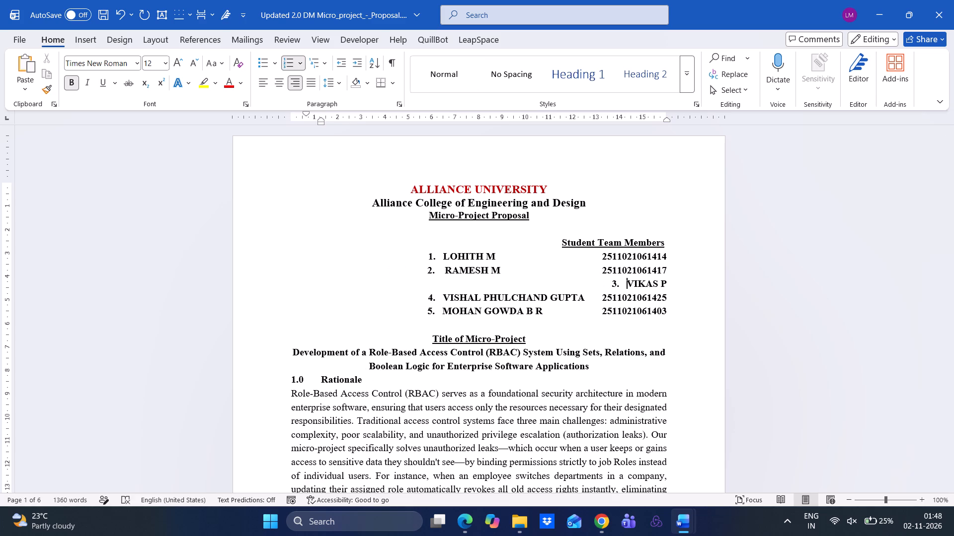
# Copy the student ID of the fifth team member in the list.
pyautogui.moveTo(666, 310); pyautogui.dragTo(610, 311)
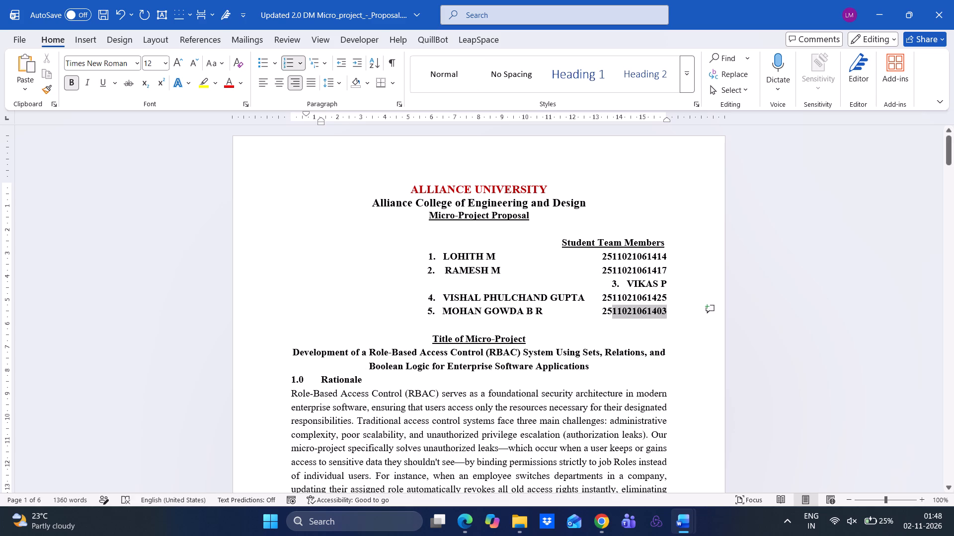
pyautogui.moveTo(610, 311); pyautogui.dragTo(601, 312)
pyautogui.hotkey('ctrl', 'c')
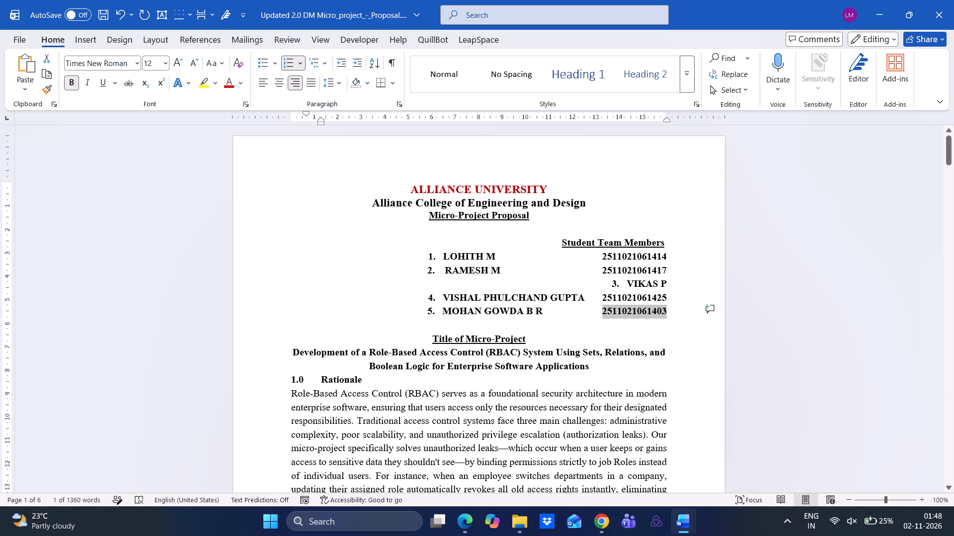
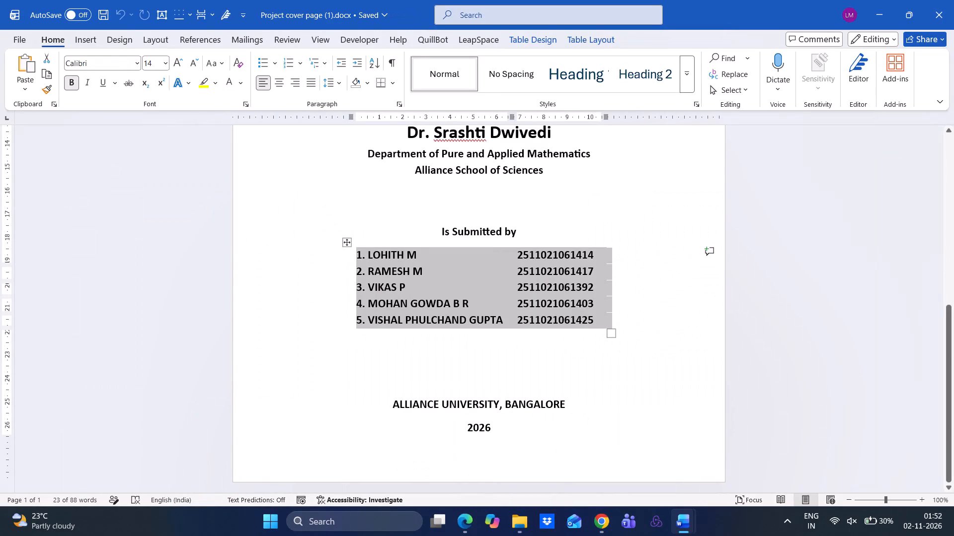
# Deselect the team member table and close the Project cover page (1) document.
pyautogui.click(551, 392)
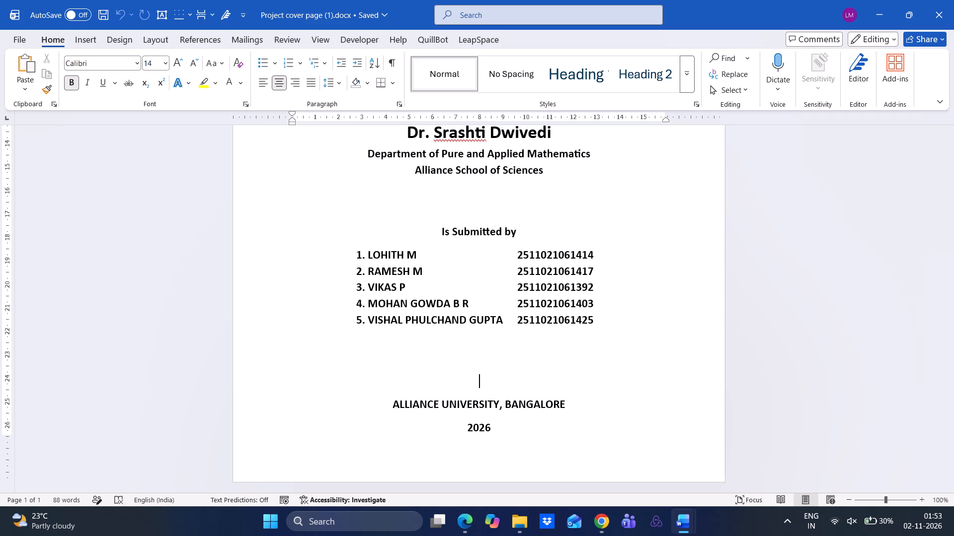
pyautogui.click(953, 0)
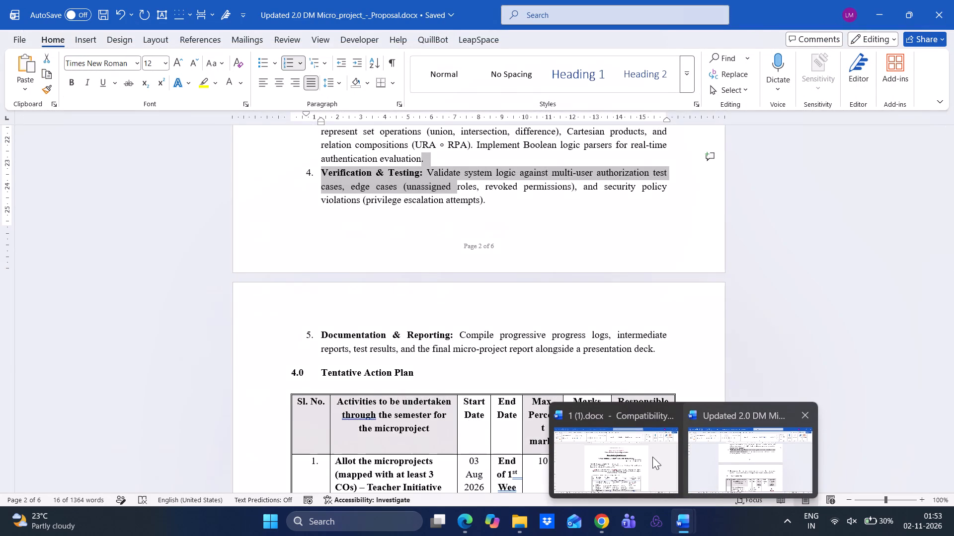
# Look over the rubrics document 1 (1).docx, and examine the headings and team member list on the proposal's first page.
pyautogui.click(652, 457)
pyautogui.scroll(-3, 633, 347)
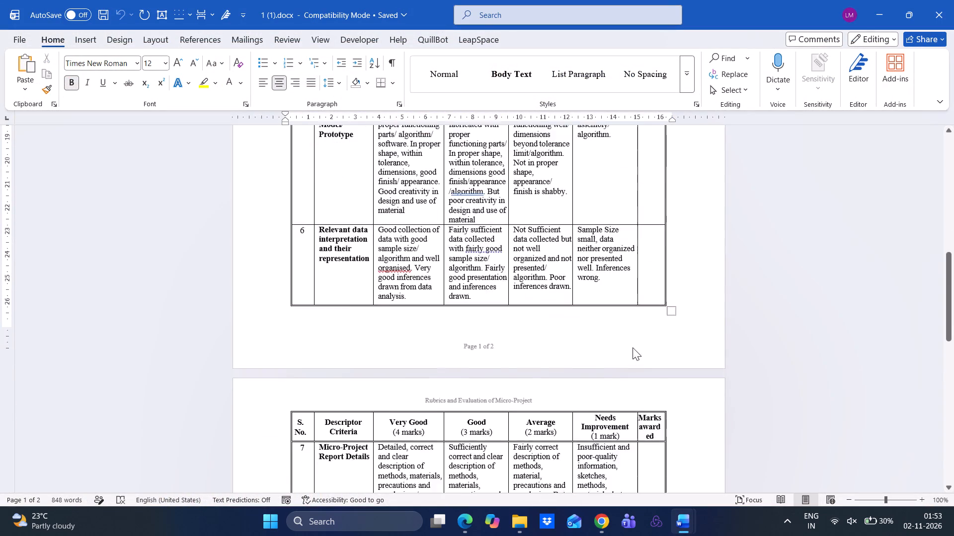
pyautogui.scroll(-5, 633, 347)
pyautogui.scroll(-20, 633, 347)
pyautogui.scroll(-7, 633, 347)
pyautogui.scroll(10, 633, 347)
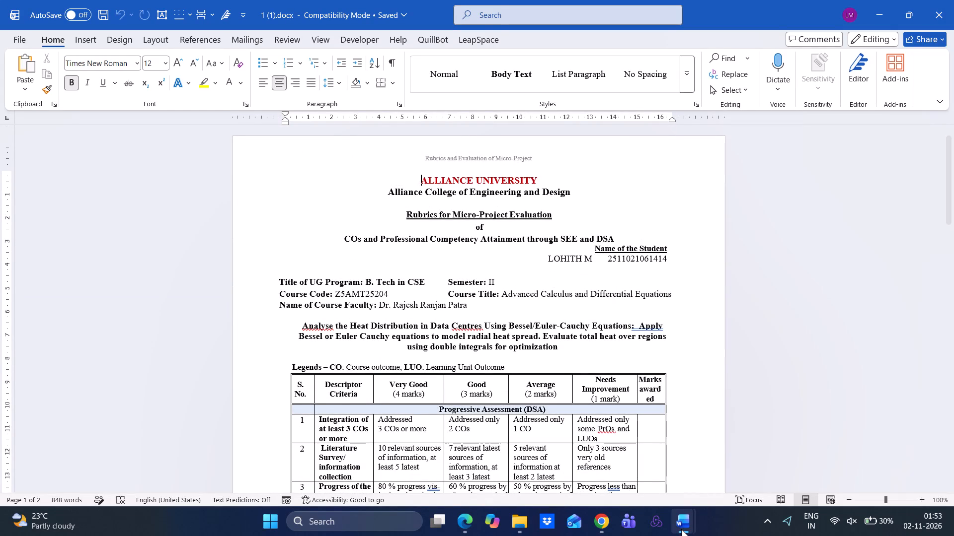
pyautogui.click(730, 460)
pyautogui.scroll(12, 641, 352)
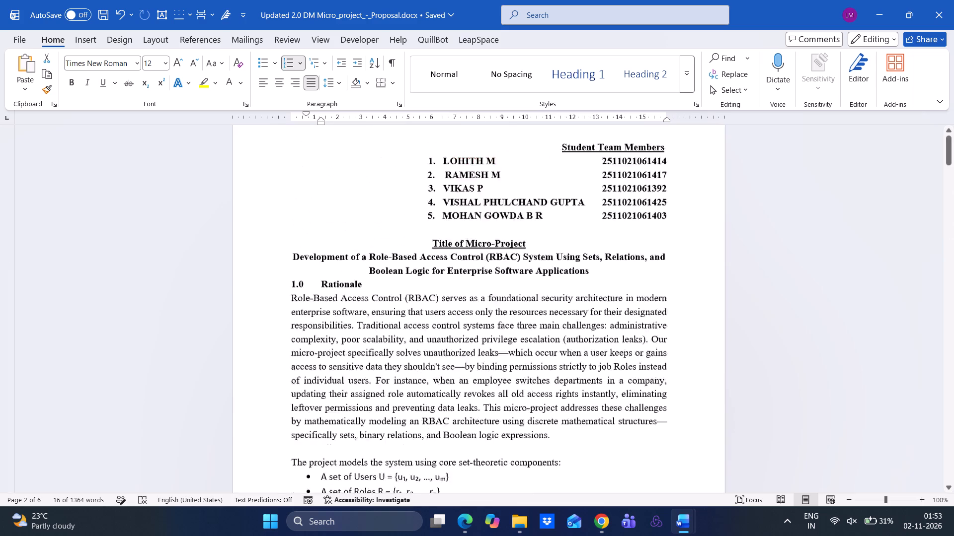
pyautogui.scroll(4, 641, 352)
pyautogui.click(552, 336)
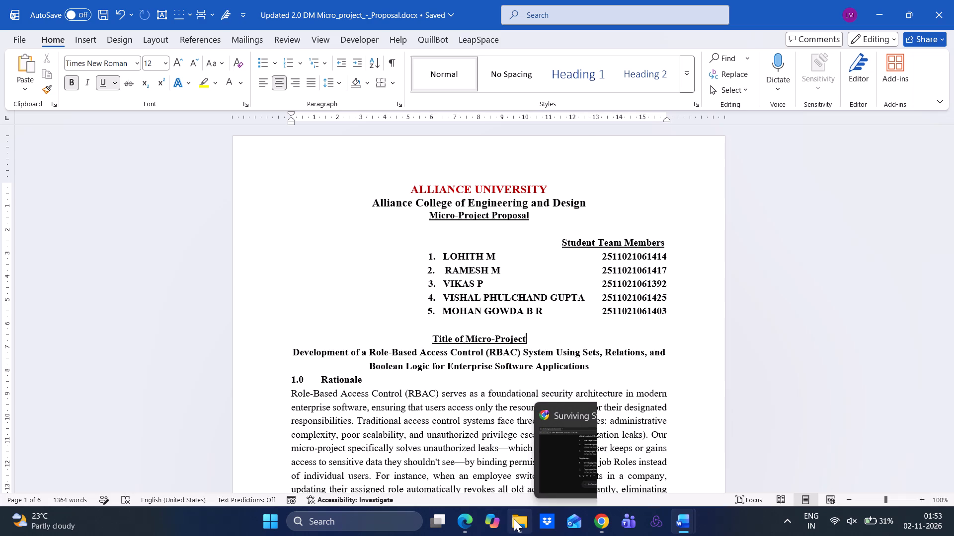
# Switch to the Microsoft Edge window with the open micro-project PDFs.
pyautogui.click(462, 453)
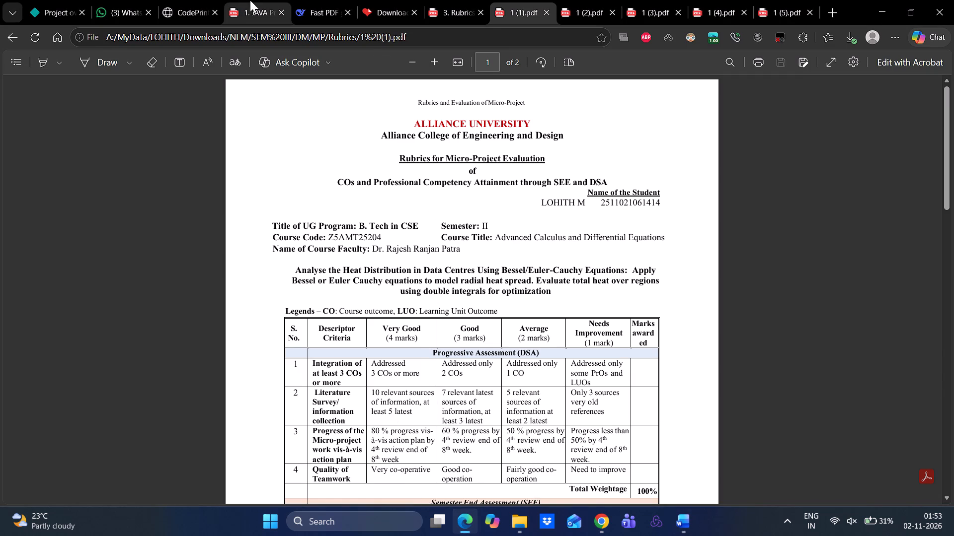
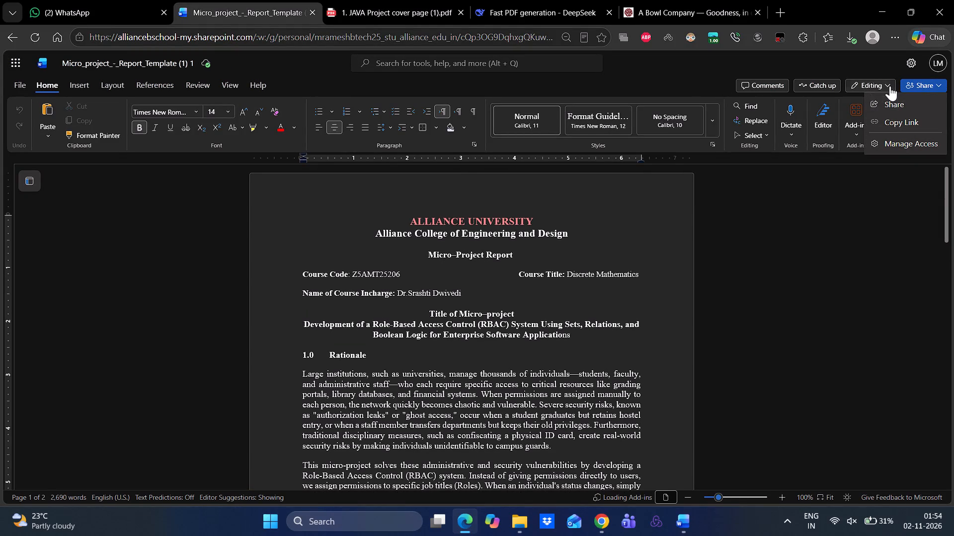
# Open the Micro_project_-_Report_Template (1) 1 document in desktop Word.
pyautogui.click(852, 187)
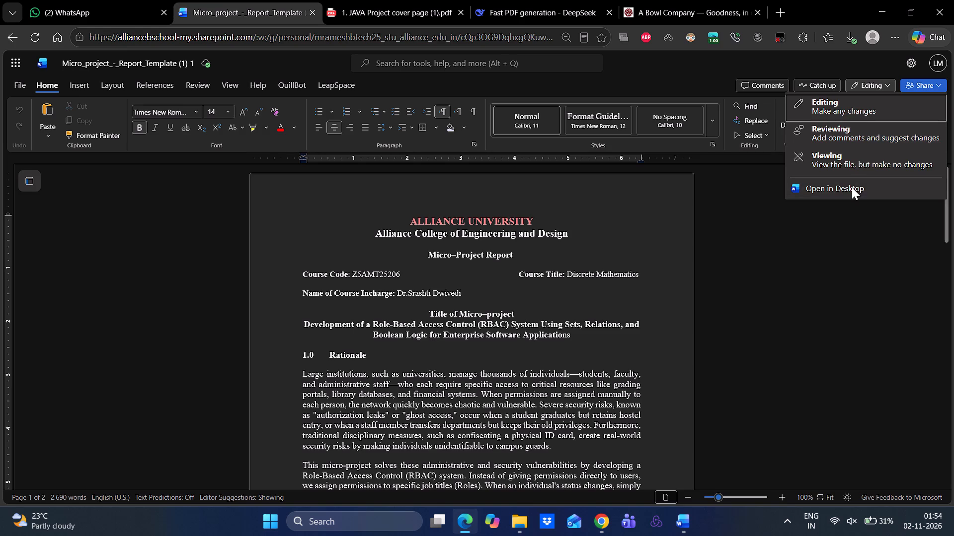
pyautogui.press('Return')
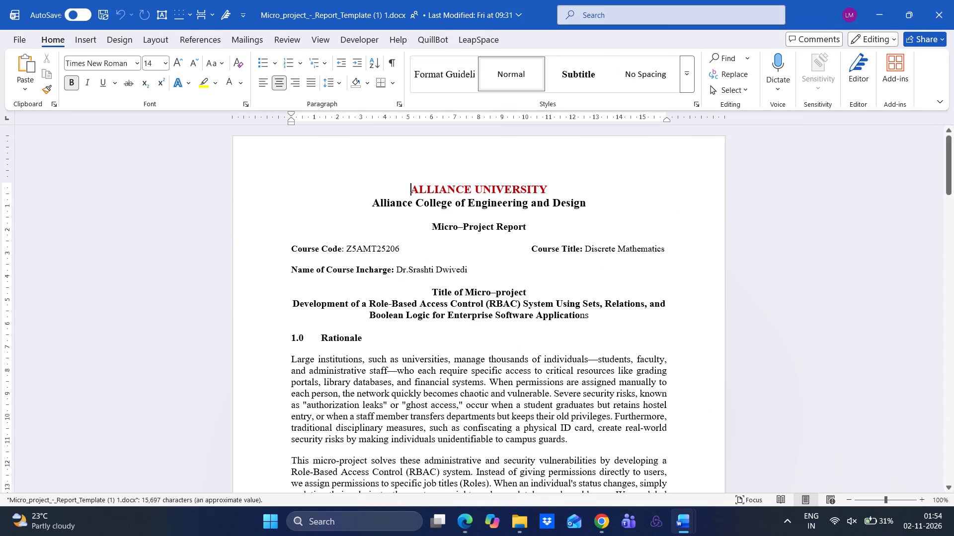
# Switch to the rubrics document 1 (1).docx and change the semester in its heading details to III.
pyautogui.moveTo(479, 271); pyautogui.dragTo(400, 269)
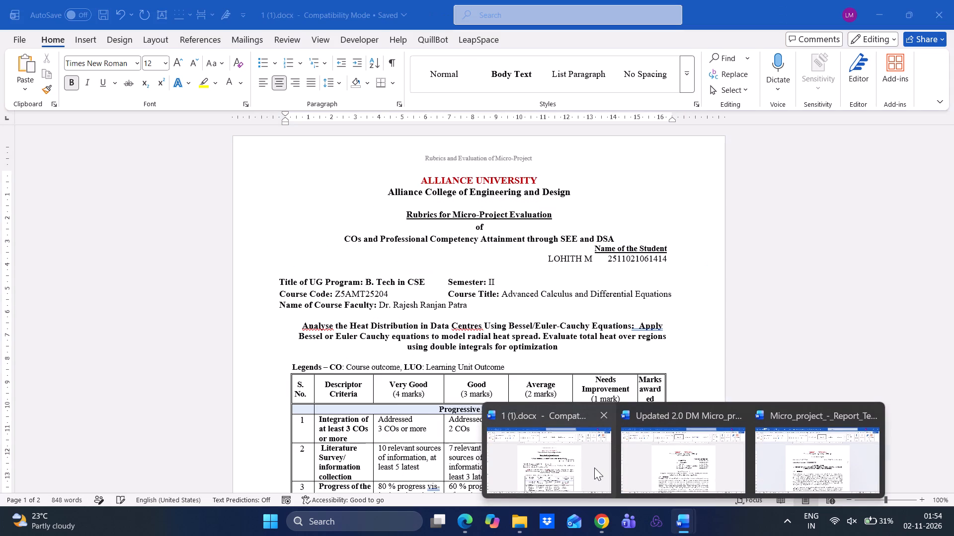
pyautogui.click(594, 468)
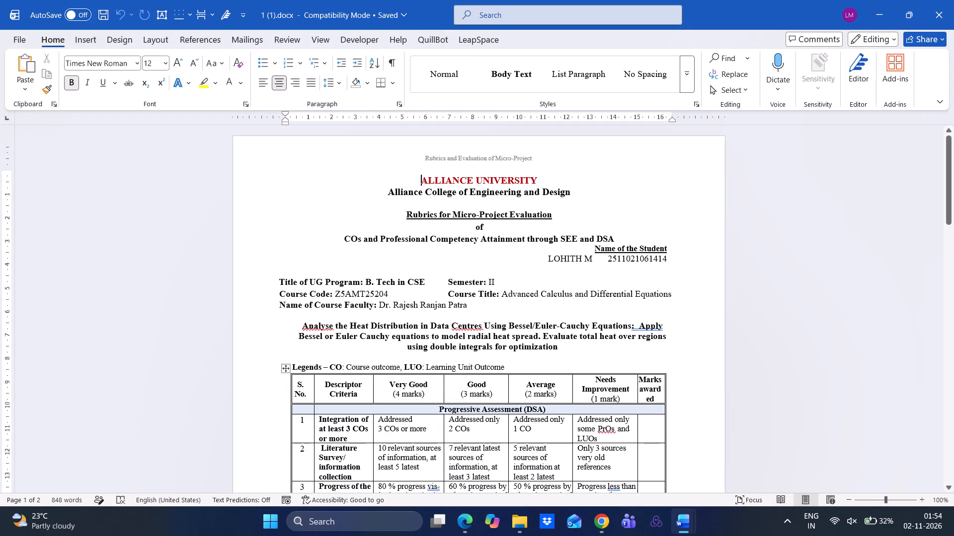
pyautogui.click(502, 279)
pyautogui.click(498, 281)
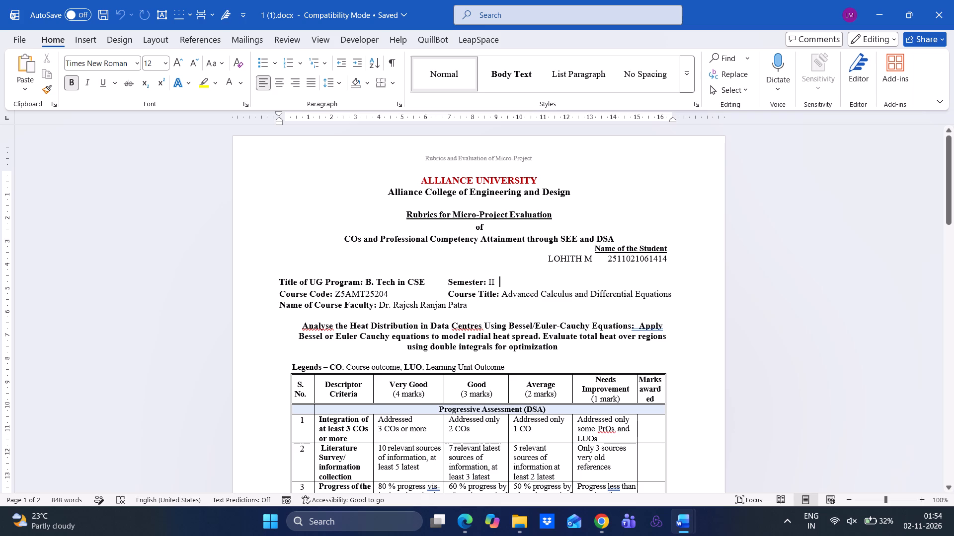
pyautogui.press('Left')
pyautogui.press('Left')
pyautogui.hotkey('shift', 'i')
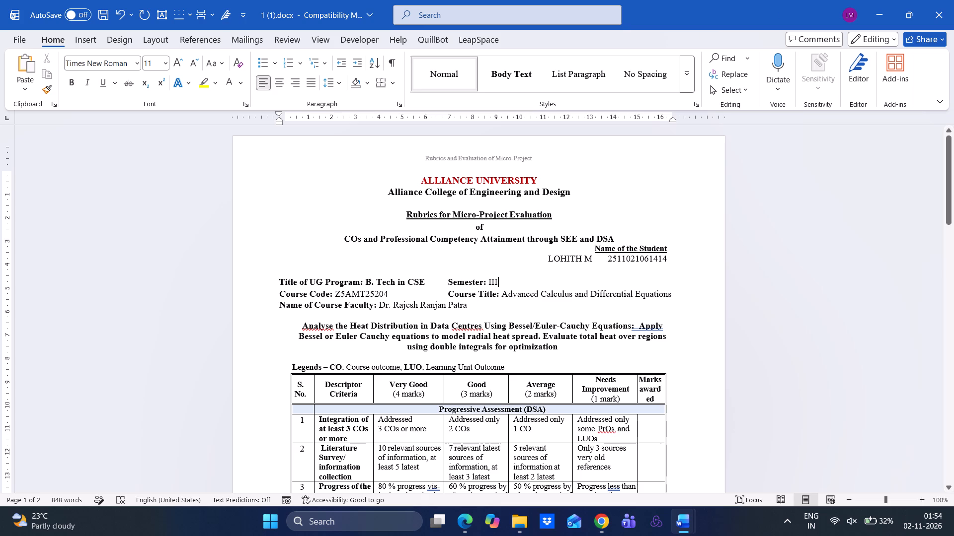
# Replace the rubrics' course code with Z5AMT25206, copied from the micro-project report, keeping the course title on the same line.
pyautogui.click(400, 292)
pyautogui.hotkey('alt', 'Tab')
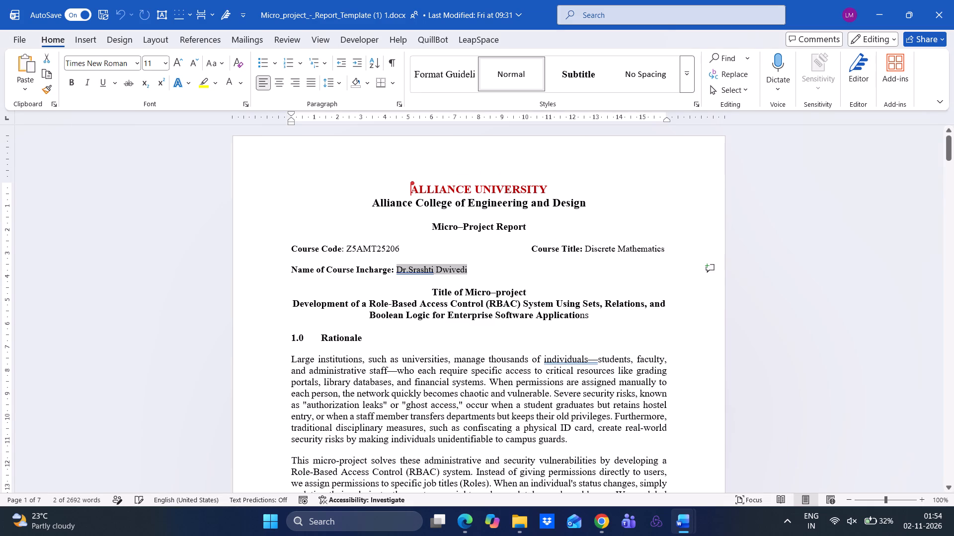
pyautogui.moveTo(406, 245); pyautogui.dragTo(352, 247)
pyautogui.hotkey('ctrl', 'c')
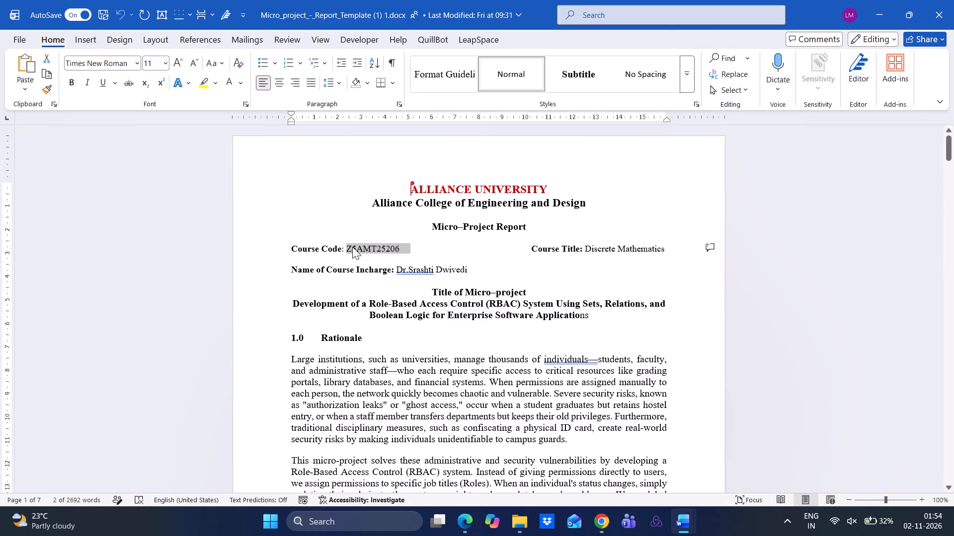
pyautogui.hotkey('alt', 'Tab')
pyautogui.moveTo(390, 295); pyautogui.dragTo(384, 295)
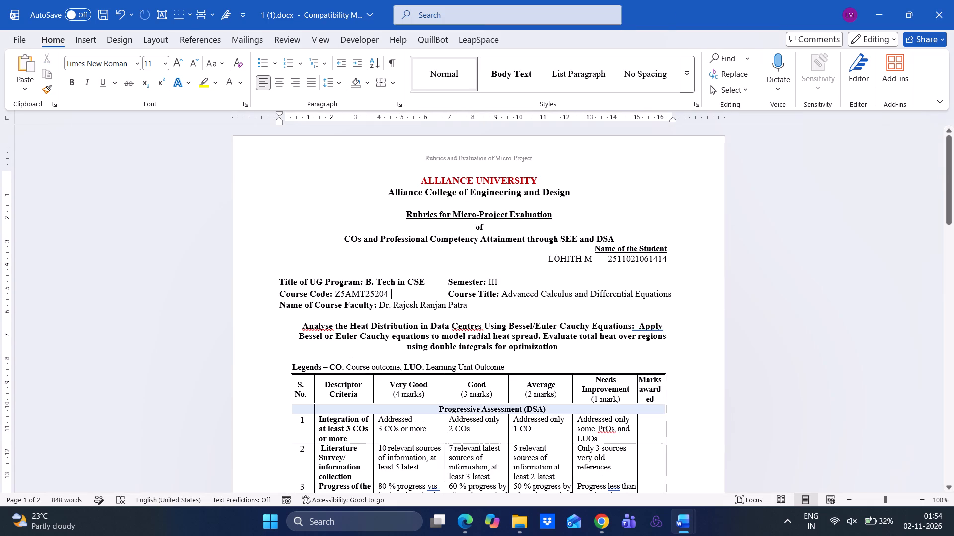
pyautogui.moveTo(384, 295); pyautogui.dragTo(337, 294)
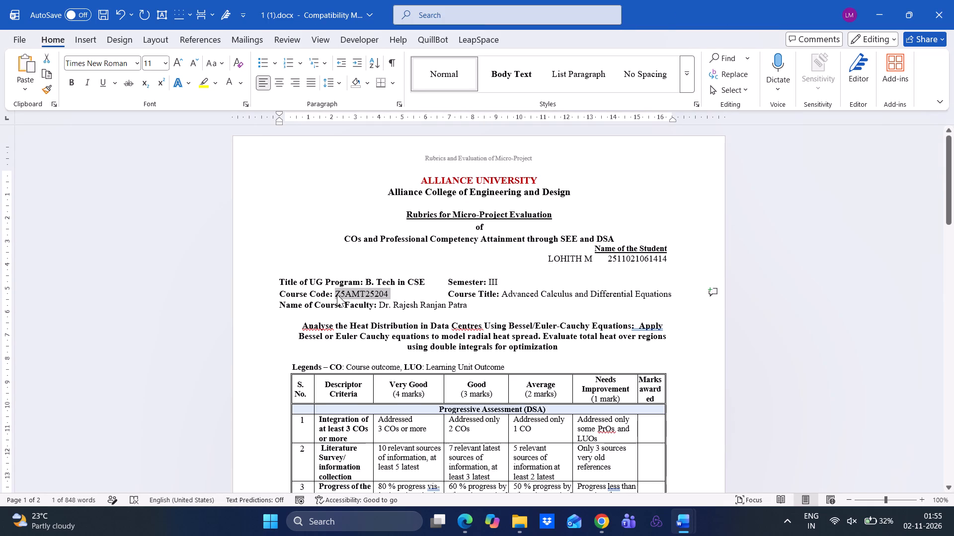
pyautogui.hotkey('ctrl', 'shift', 'v')
pyautogui.press('BackSpace')
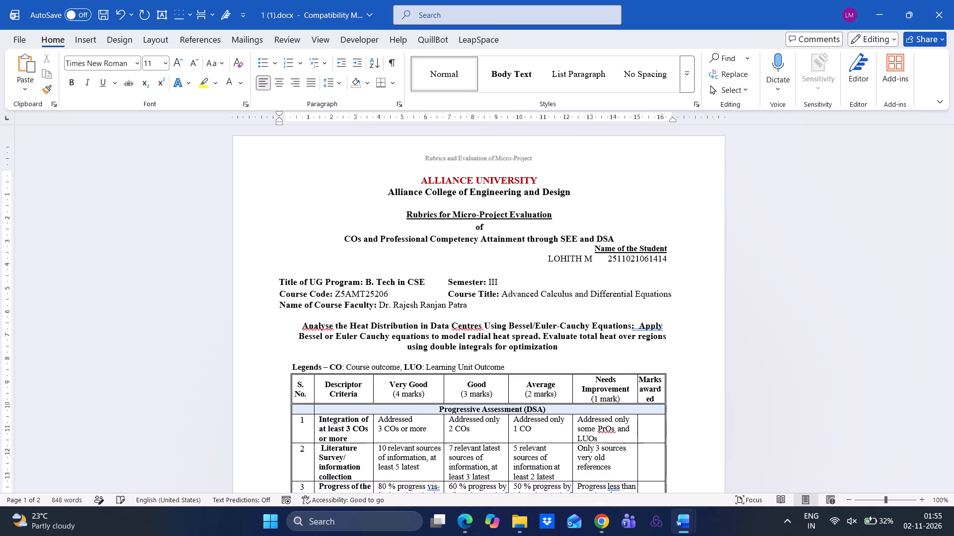
# Replace the rubrics' course title with Discrete Mathematics, copied from the micro-project report.
pyautogui.hotkey('alt', 'Tab')
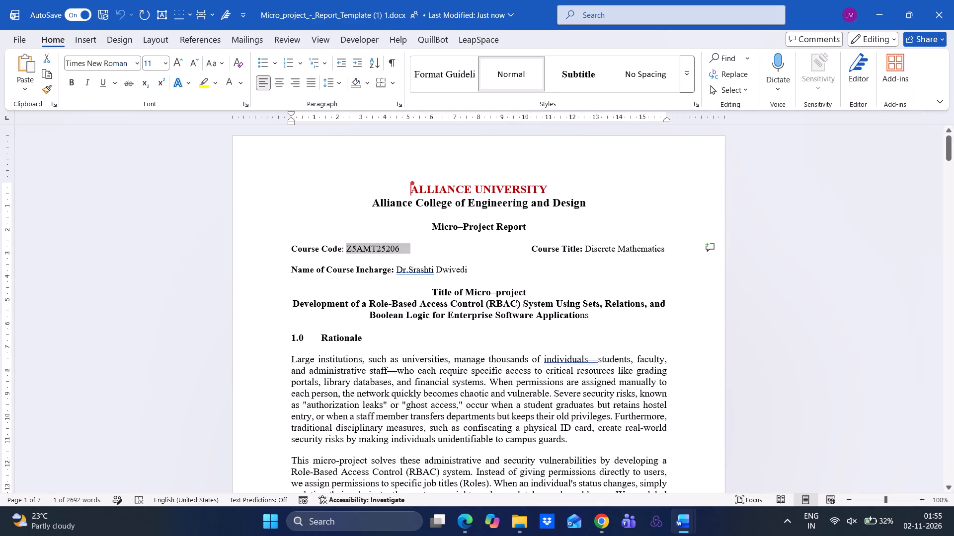
pyautogui.moveTo(586, 248); pyautogui.dragTo(658, 247)
pyautogui.hotkey('ctrl', 'c')
pyautogui.hotkey('alt', 'Tab')
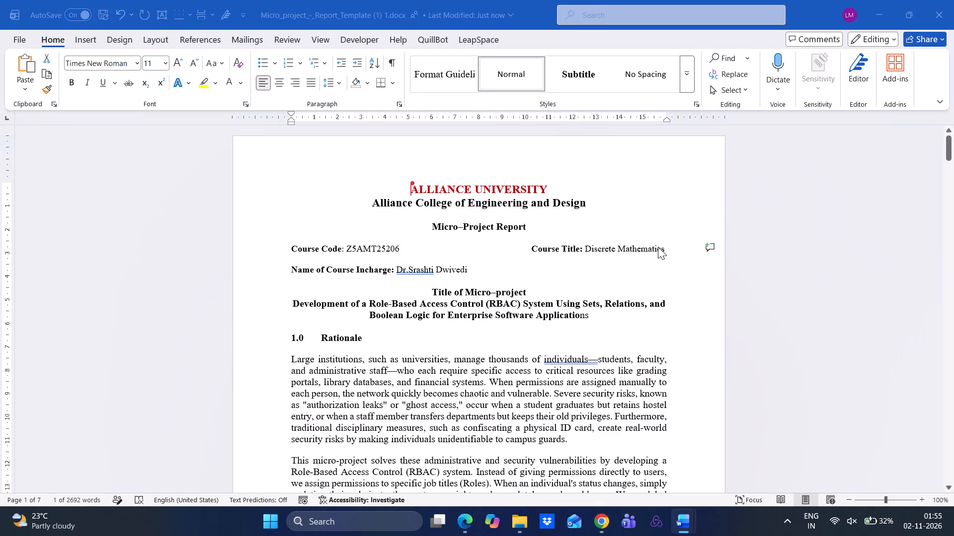
pyautogui.moveTo(502, 295); pyautogui.dragTo(537, 299)
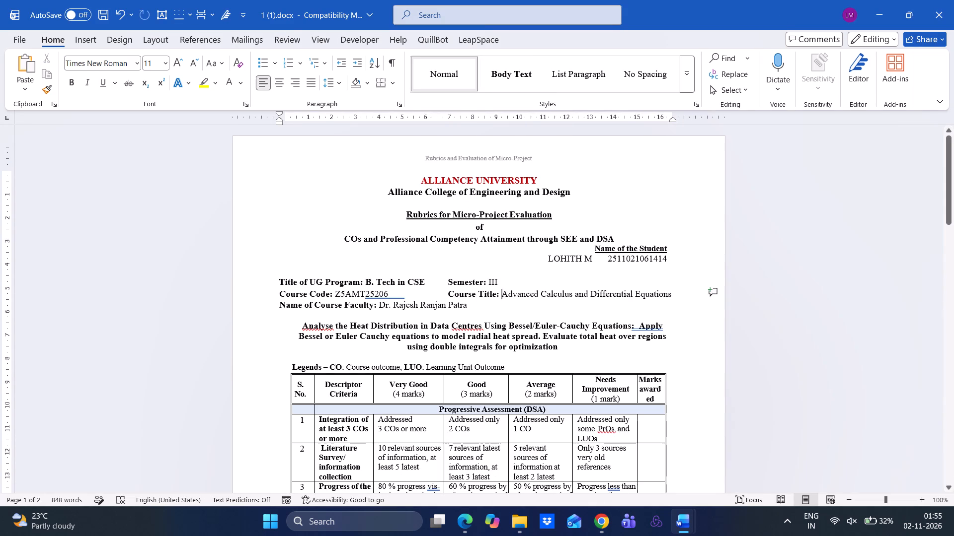
pyautogui.moveTo(537, 299); pyautogui.dragTo(672, 296)
pyautogui.click(672, 296)
pyautogui.moveTo(672, 293); pyautogui.dragTo(519, 293)
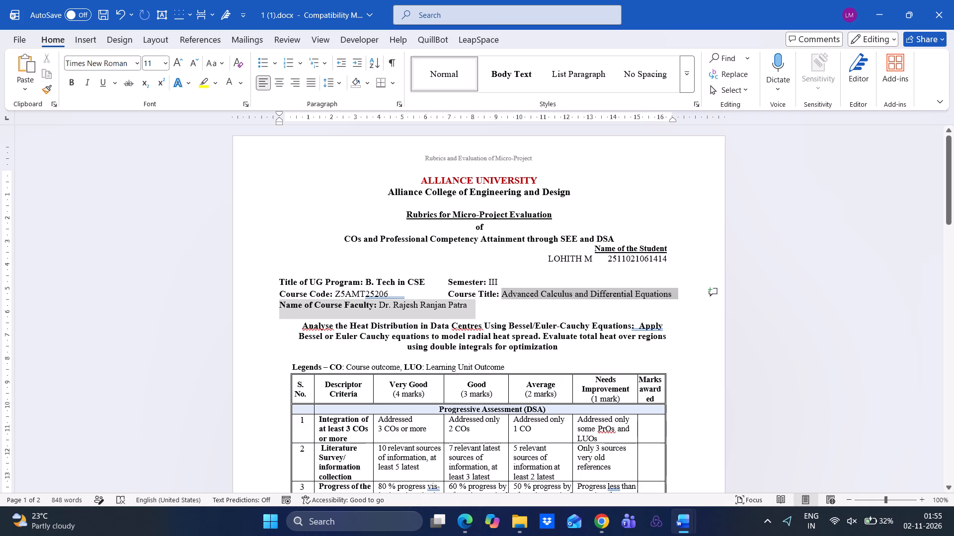
pyautogui.moveTo(519, 293); pyautogui.dragTo(507, 293)
pyautogui.hotkey('ctrl', 'shift', 'v')
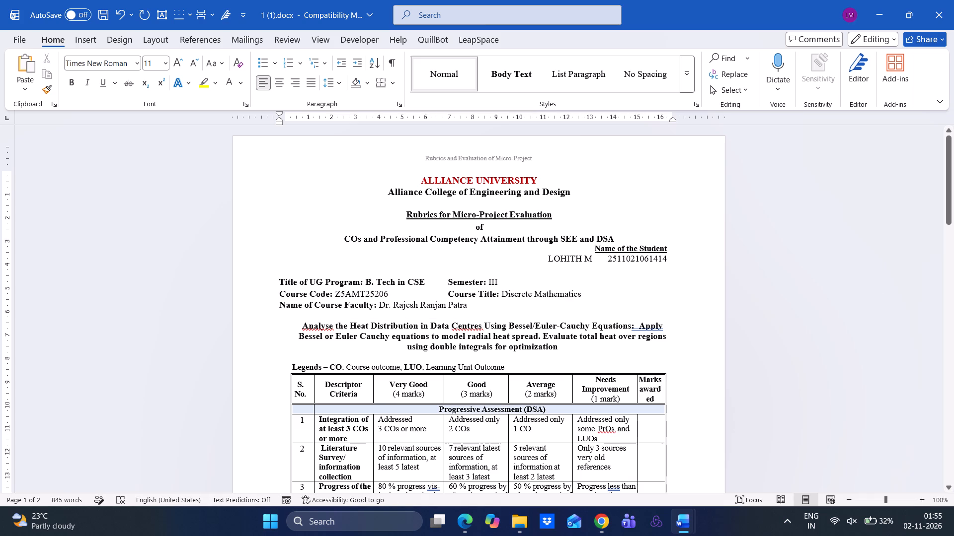
# Replace the rubrics' course faculty name with the course in-charge's name from the report, add a space after "Dr.", and save.
pyautogui.hotkey('alt', 'Tab')
pyautogui.hotkey('alt', 'Tab')
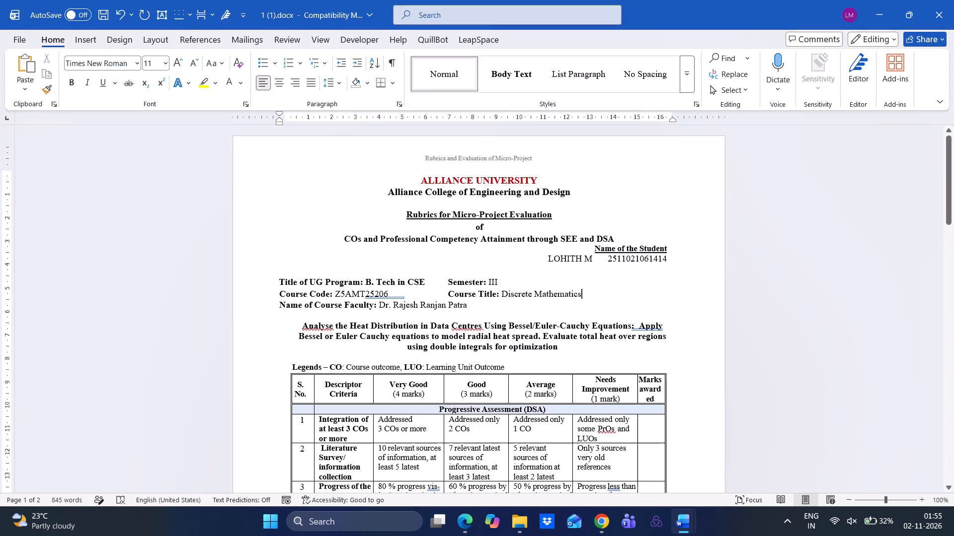
pyautogui.hotkey('alt', 'Tab')
pyautogui.moveTo(478, 269); pyautogui.dragTo(405, 273)
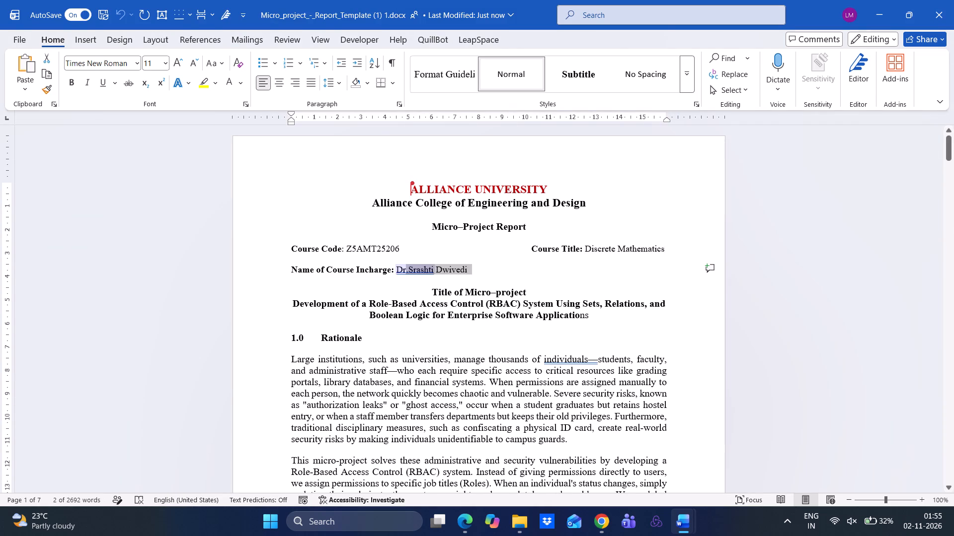
pyautogui.moveTo(405, 273); pyautogui.dragTo(397, 270)
pyautogui.hotkey('ctrl', 'c')
pyautogui.hotkey('alt', 'Tab')
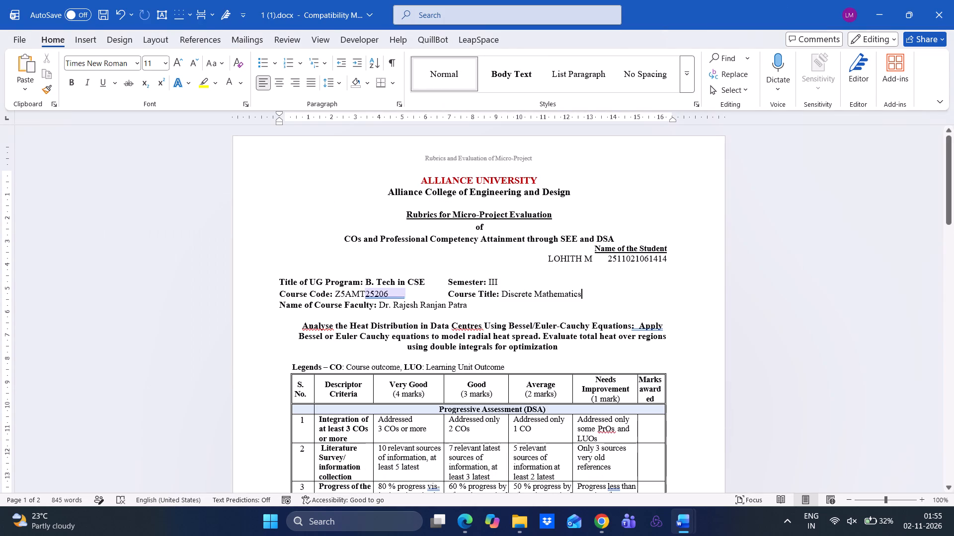
pyautogui.moveTo(381, 306); pyautogui.dragTo(466, 304)
pyautogui.hotkey('ctrl', 'shift', 'v')
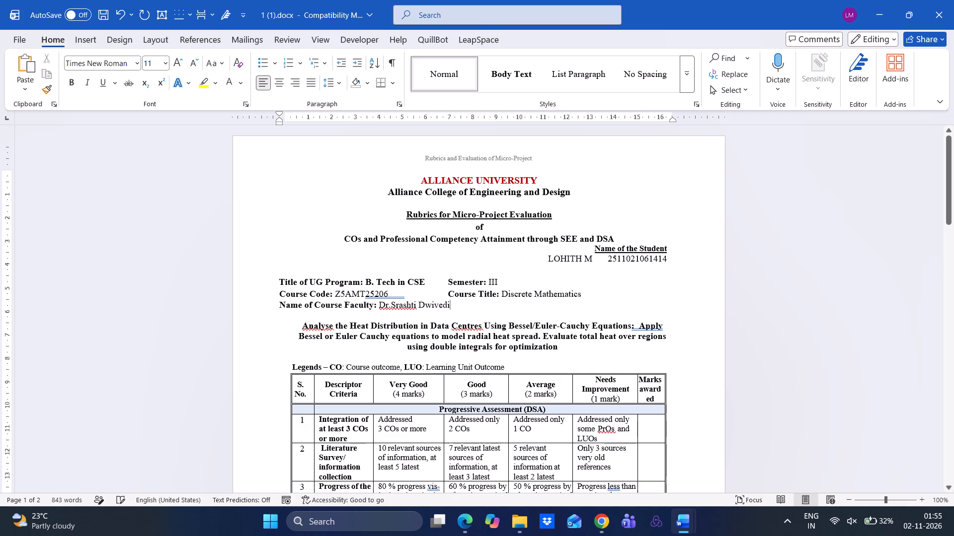
pyautogui.click(393, 305)
pyautogui.press('space')
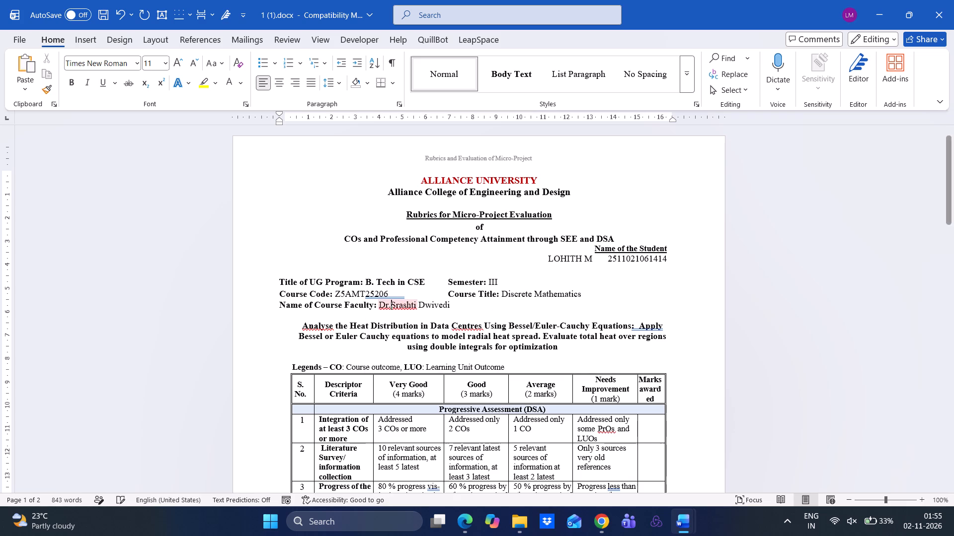
pyautogui.hotkey('ctrl', 's')
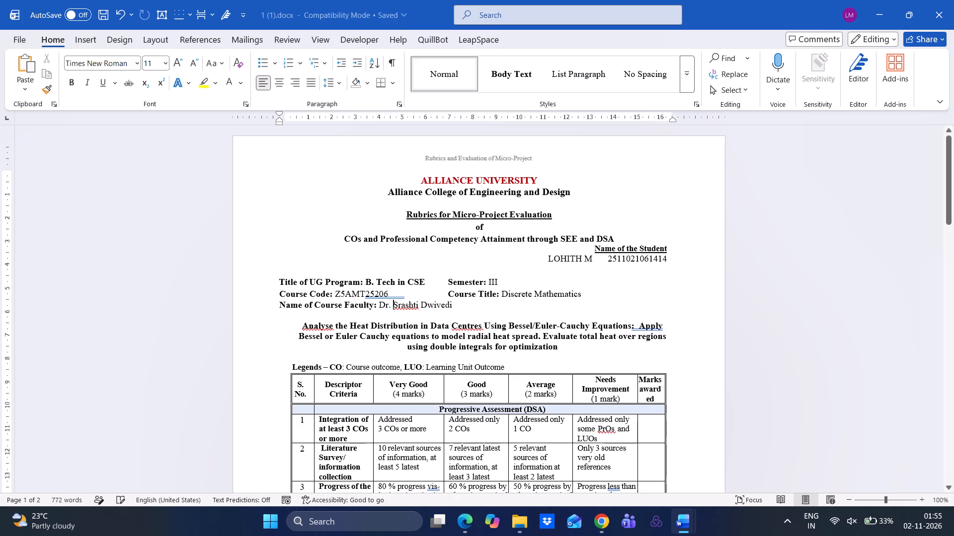
# Copy the report's Role-Based Access Control (RBAC) project title over the rubrics' project title with its source formatting, and save the rubrics.
pyautogui.hotkey('alt', 'Tab')
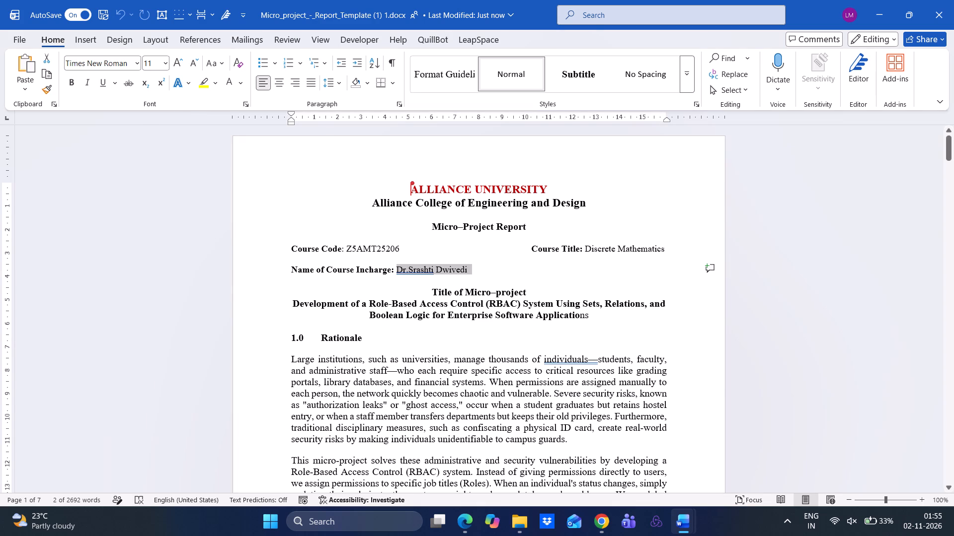
pyautogui.moveTo(595, 316); pyautogui.dragTo(295, 300)
pyautogui.hotkey('ctrl', 'c')
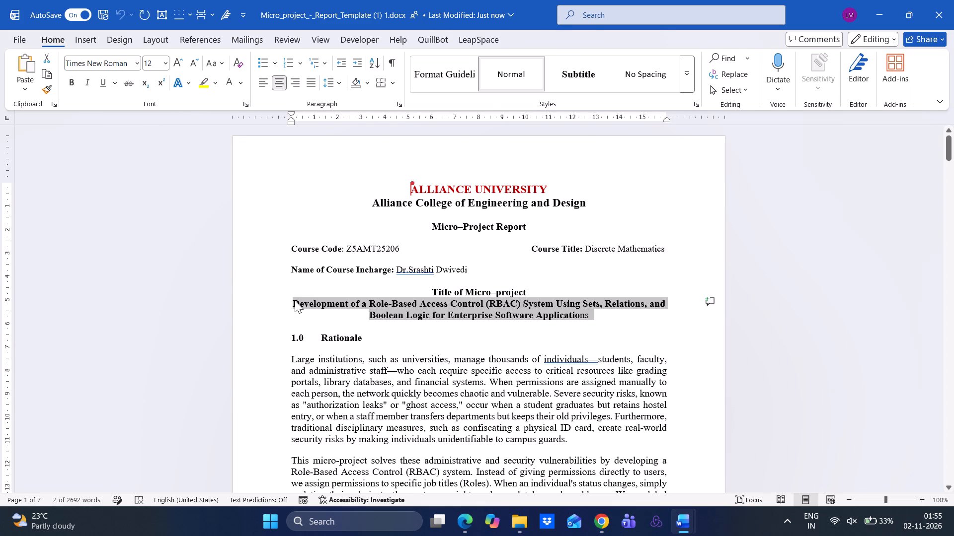
pyautogui.hotkey('alt', 'Tab')
pyautogui.moveTo(562, 346); pyautogui.dragTo(502, 344)
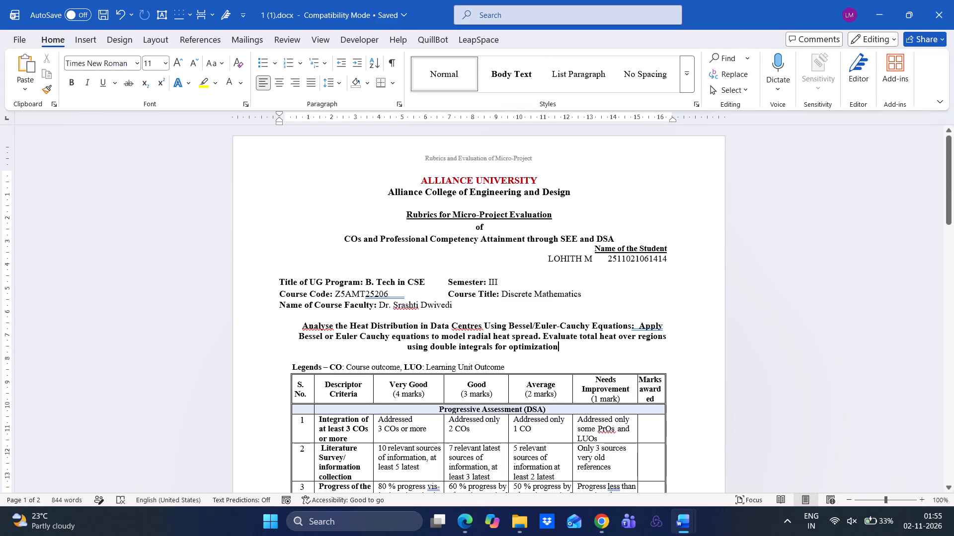
pyautogui.moveTo(502, 344); pyautogui.dragTo(306, 325)
pyautogui.hotkey('ctrl', 'v')
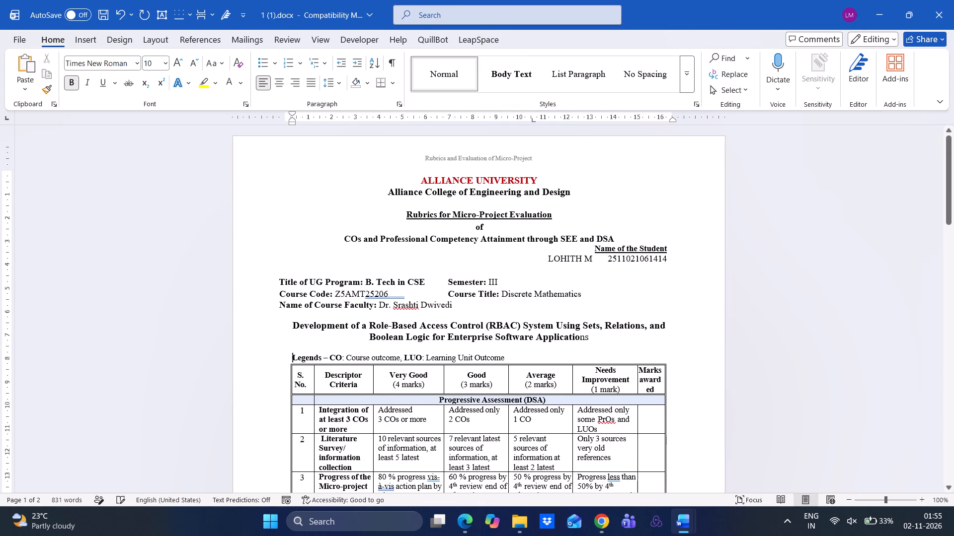
pyautogui.hotkey('ctrl', 's')
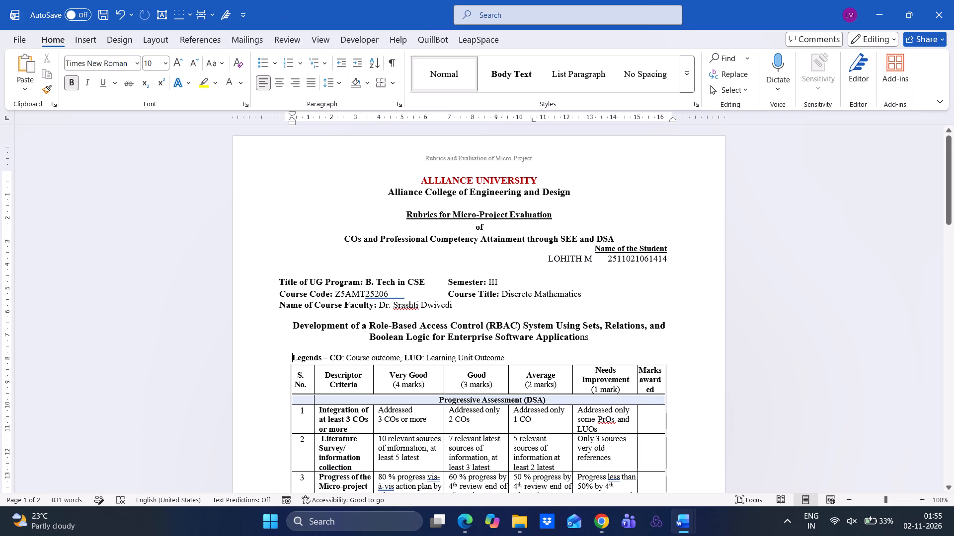
# Undo the formatted title paste, reinsert the RBAC title as text only on its own line above the Legends line, and centre it.
pyautogui.hotkey('alt', 'Tab')
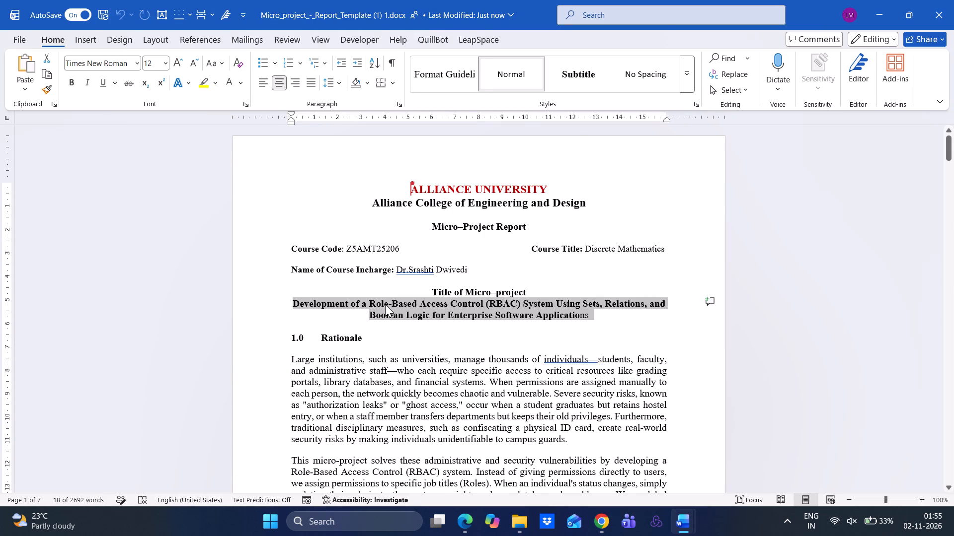
pyautogui.hotkey('alt', 'Tab')
pyautogui.click(438, 324)
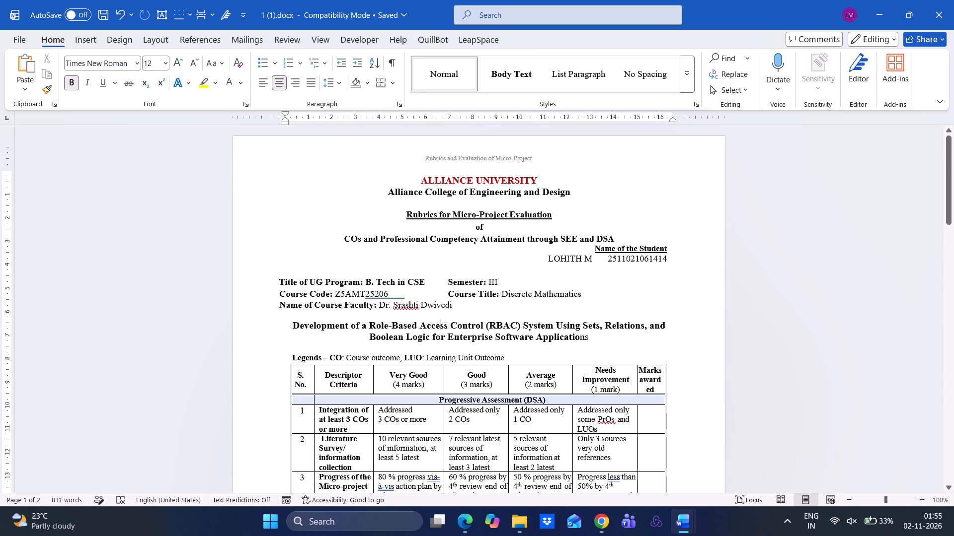
pyautogui.hotkey('ctrl', 'z')
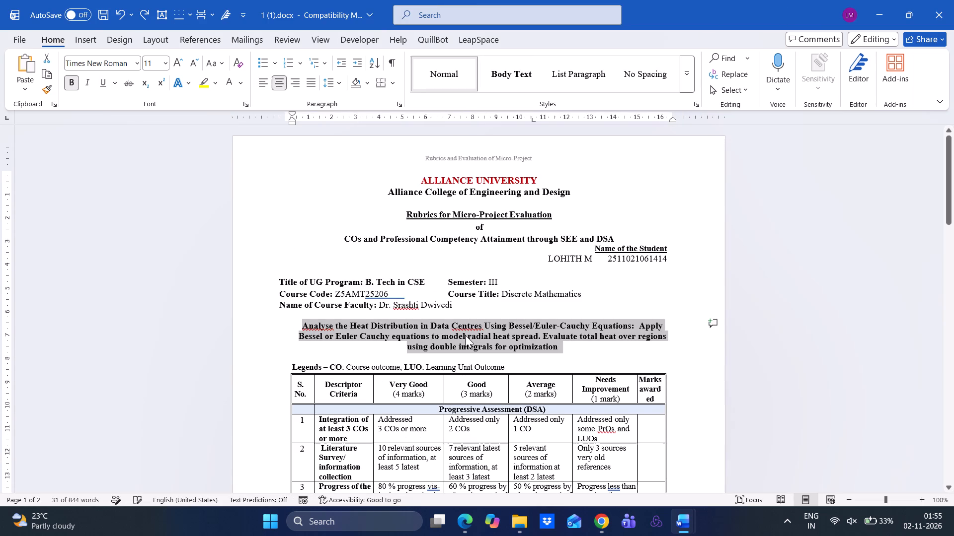
pyautogui.hotkey('ctrl', 'shift', 'v')
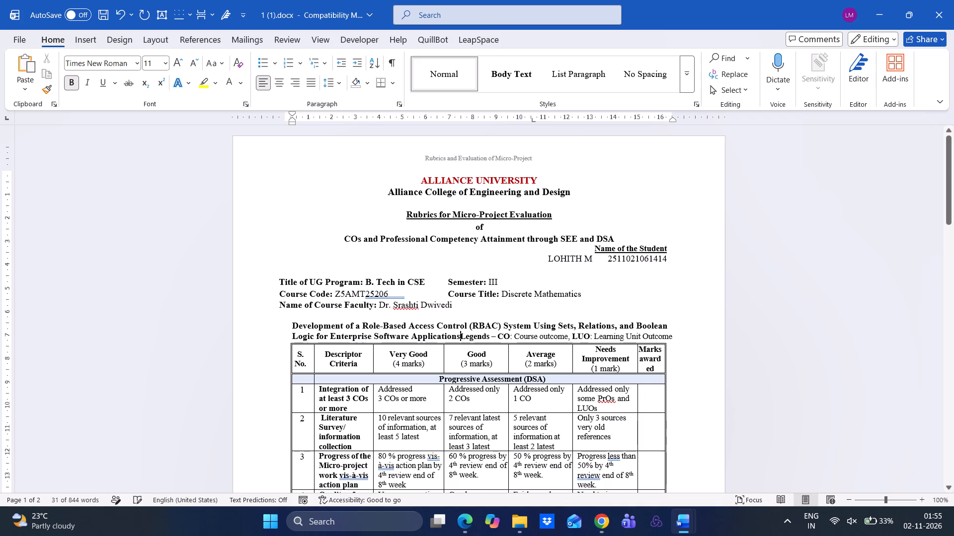
pyautogui.press('Return')
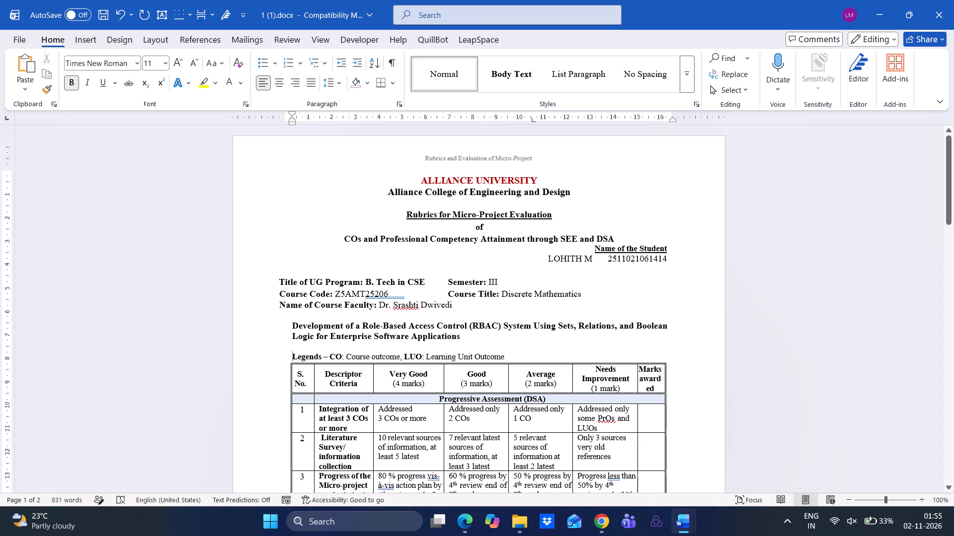
pyautogui.click(486, 334)
pyautogui.click(282, 80)
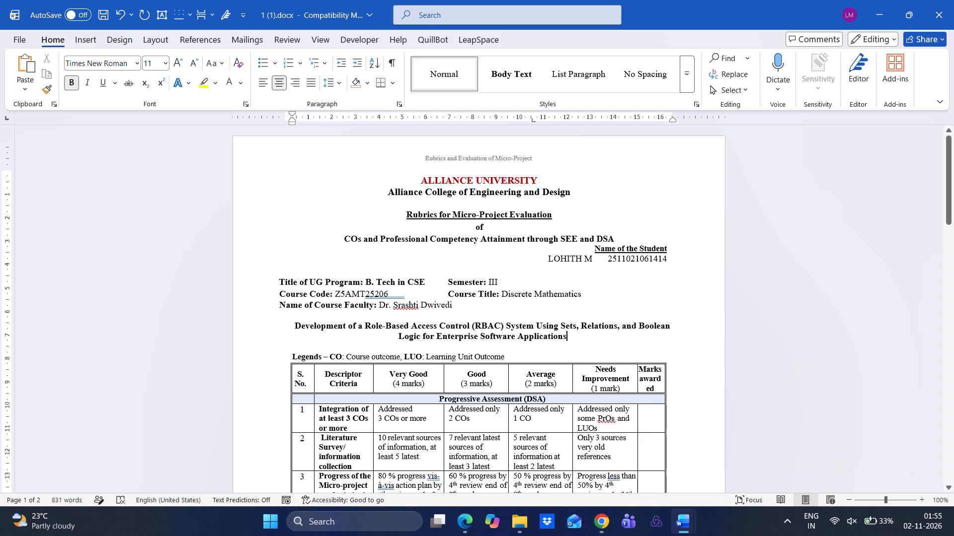
# Save the rubrics document, check both of its pages through to the signature lines, save again and close it.
pyautogui.hotkey('ctrl', 's')
pyautogui.scroll(-4, 317, 250)
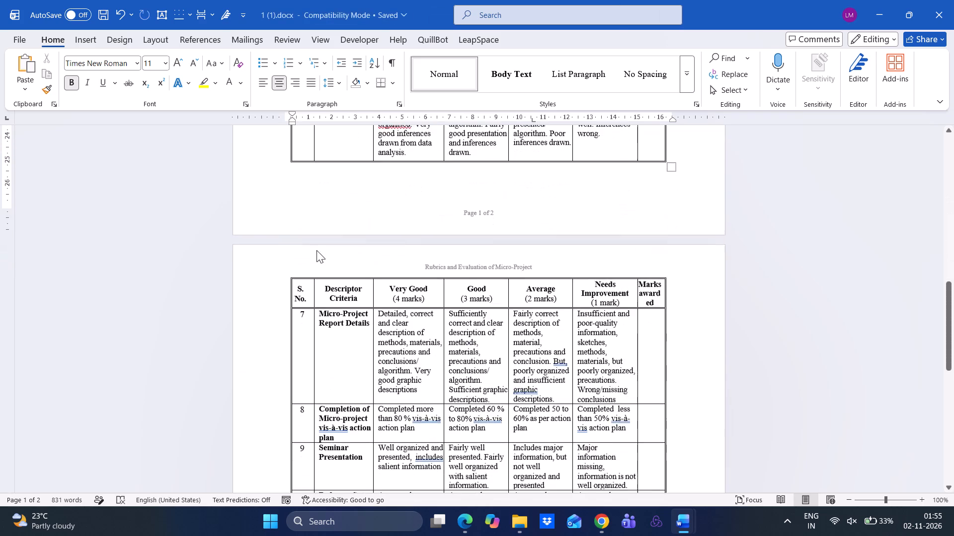
pyautogui.scroll(-3, 317, 250)
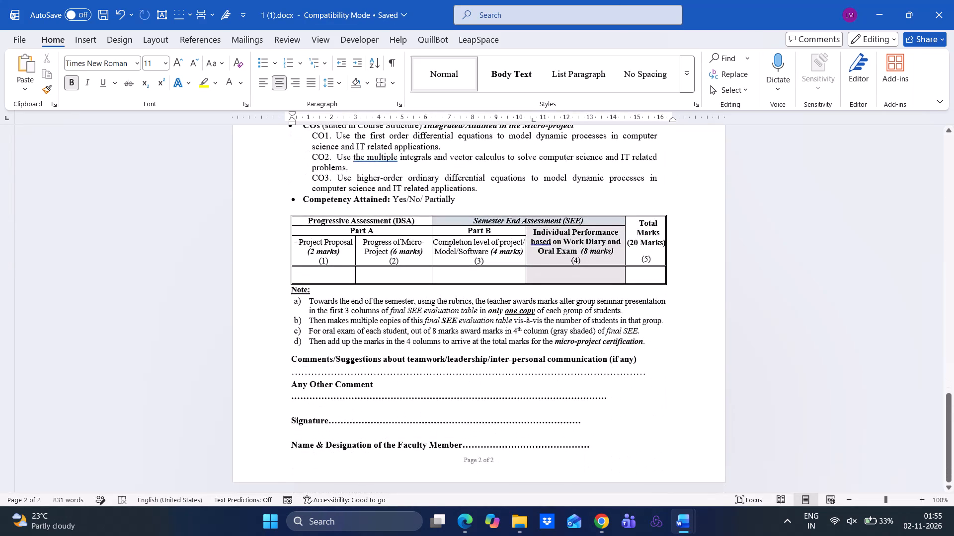
pyautogui.scroll(-2, 317, 250)
pyautogui.scroll(12, 317, 250)
pyautogui.hotkey('ctrl', 's')
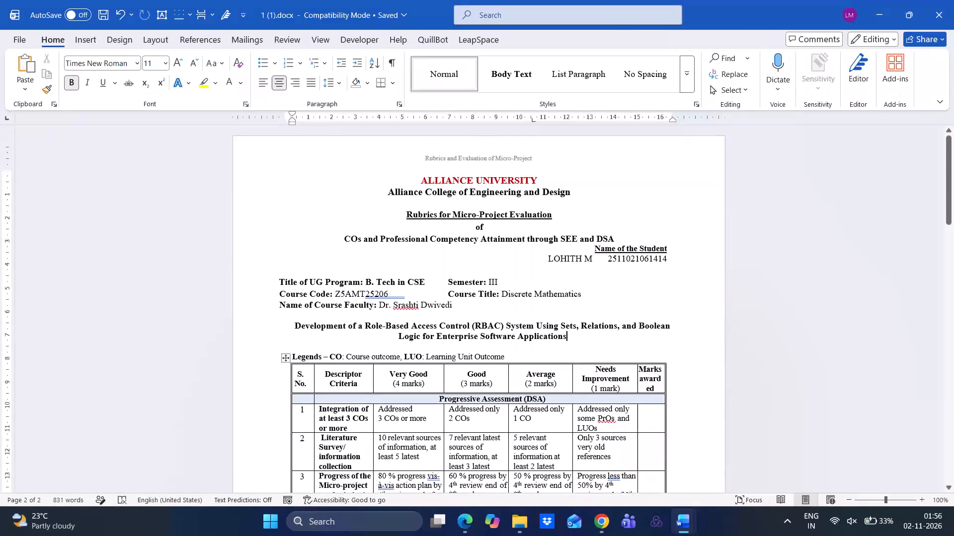
pyautogui.hotkey('ctrl', 's')
pyautogui.hotkey('ctrl', 's')
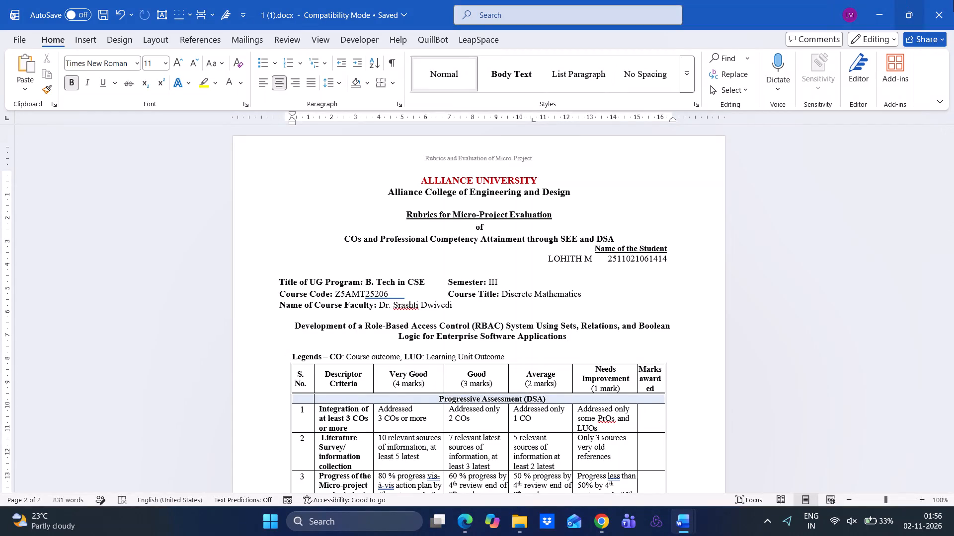
pyautogui.click(953, 0)
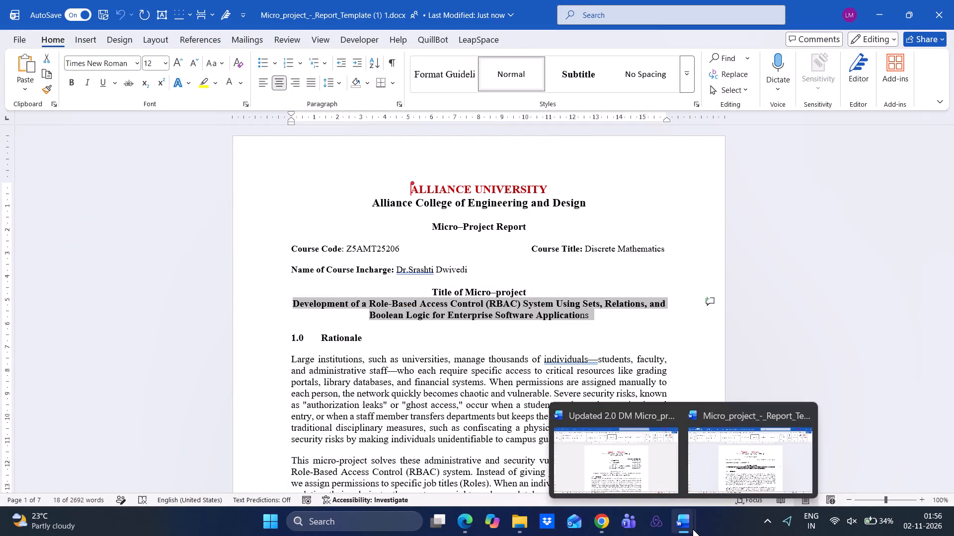
# Switch to the micro-project report and set the font size of its entire text to 12 pt.
pyautogui.click(717, 435)
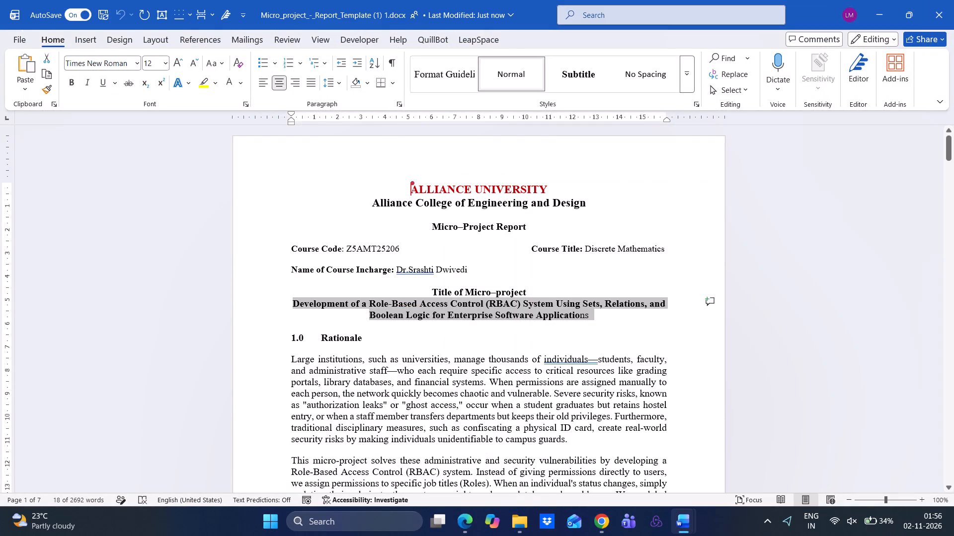
pyautogui.click(670, 324)
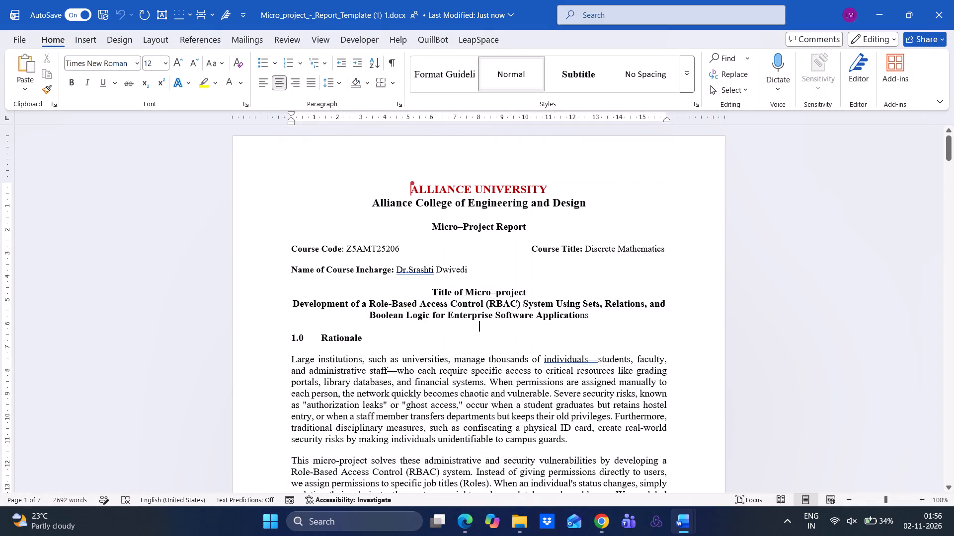
pyautogui.scroll(-1, 481, 272)
pyautogui.click(474, 301)
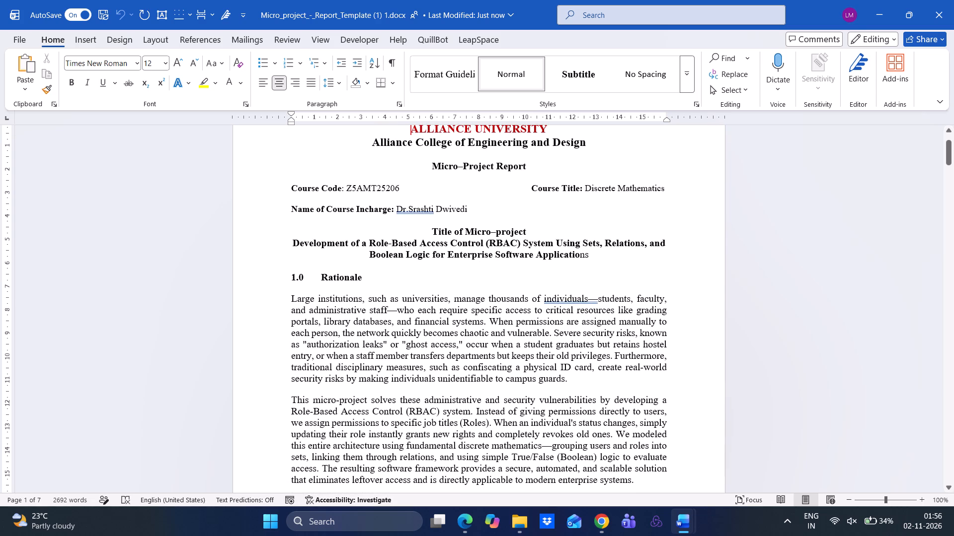
pyautogui.hotkey('ctrl', 'a')
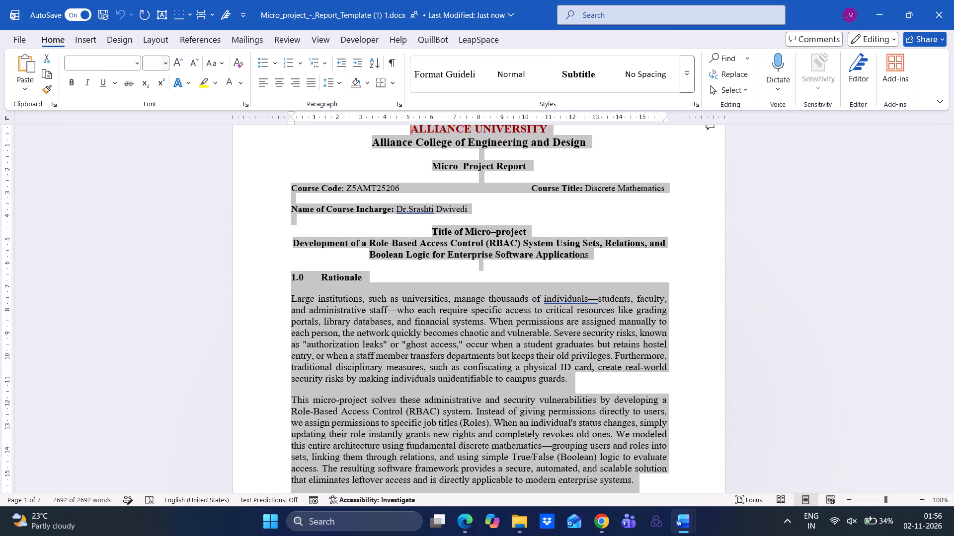
pyautogui.click(155, 62)
pyautogui.write('12')
pyautogui.press('Return')
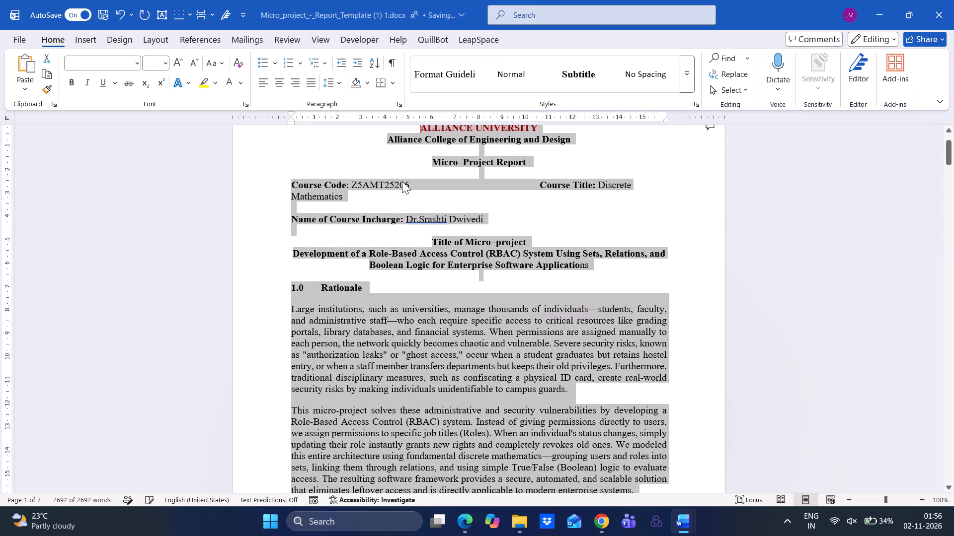
# Increase the report's university and college heading lines to 14 pt.
pyautogui.click(402, 181)
pyautogui.scroll(1, 402, 181)
pyautogui.moveTo(569, 200); pyautogui.dragTo(417, 186)
pyautogui.click(174, 62)
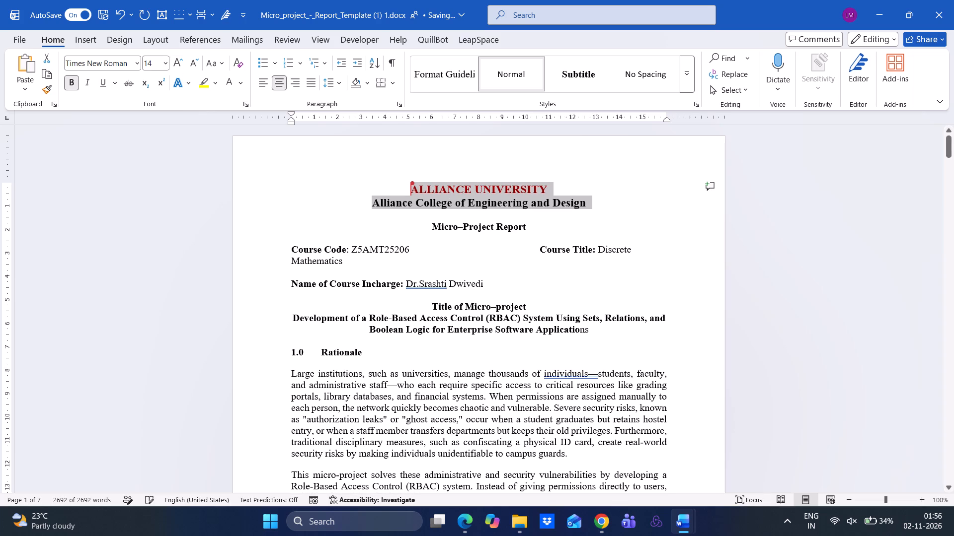
# Remove the extra spaces before "Course Title:" in the report so that Discrete Mathematics fits on the same line.
pyautogui.click(414, 260)
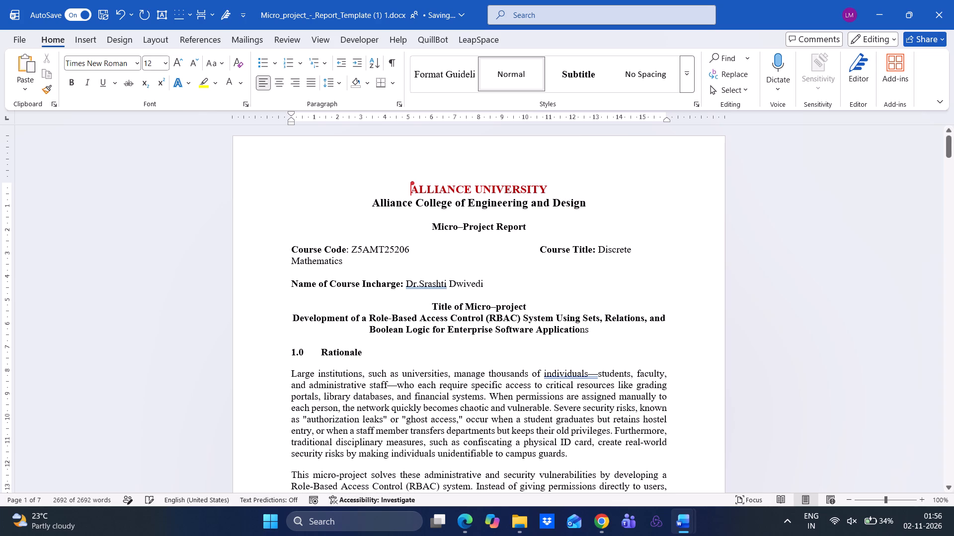
pyautogui.click(541, 247)
pyautogui.press('BackSpace')
pyautogui.press('BackSpace')
pyautogui.press('BackSpace')
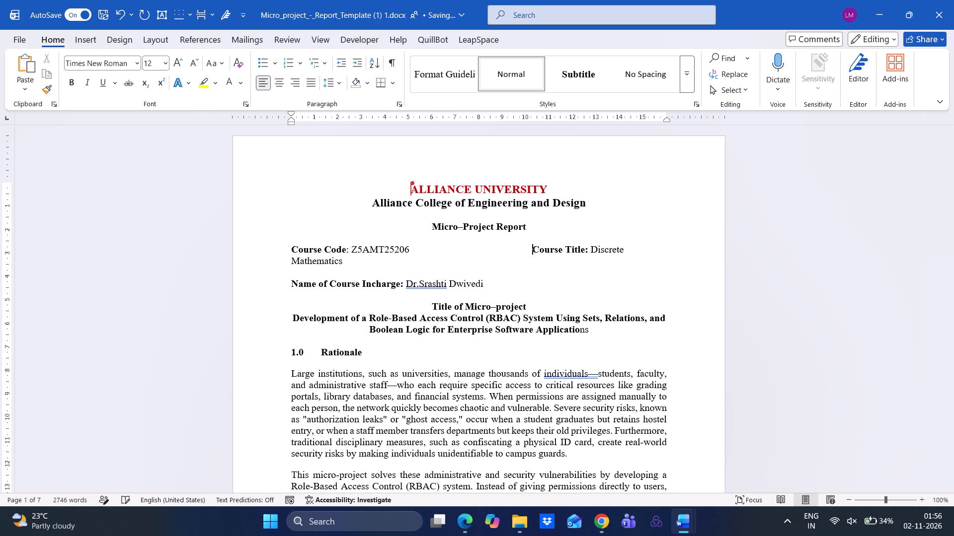
pyautogui.press('BackSpace')
pyautogui.press('BackSpace')
pyautogui.press('BackSpace')
pyautogui.press('BackSpace')
pyautogui.press('BackSpace')
pyautogui.press('BackSpace')
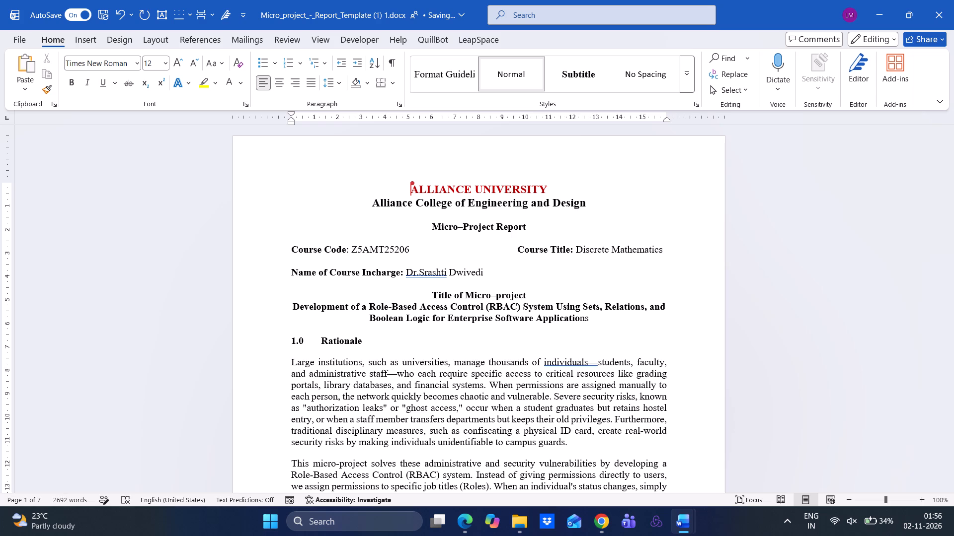
pyautogui.click(499, 271)
# Open the Group 12 Chemistry micro-project proposal Word document from the MP folder under SEM II, Chemistry.
pyautogui.click(518, 531)
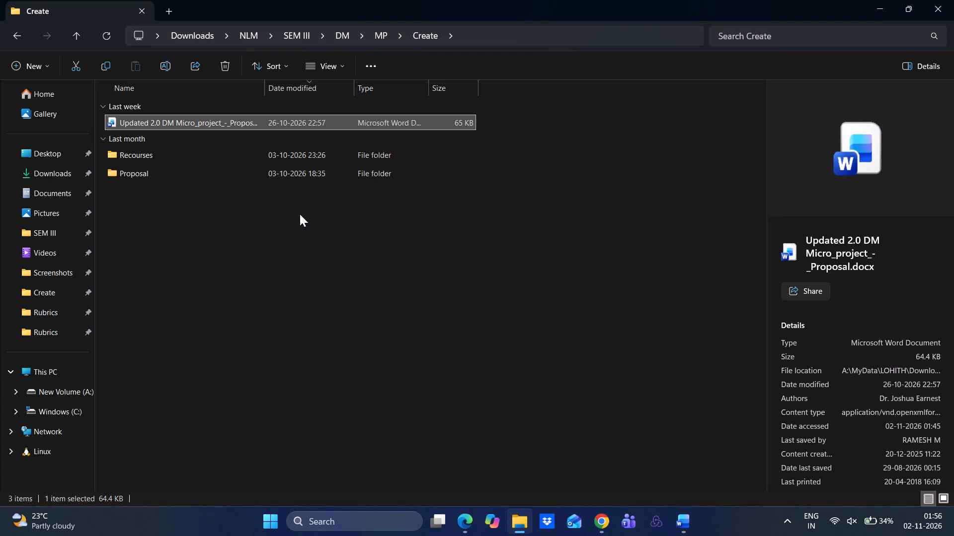
pyautogui.click(260, 36)
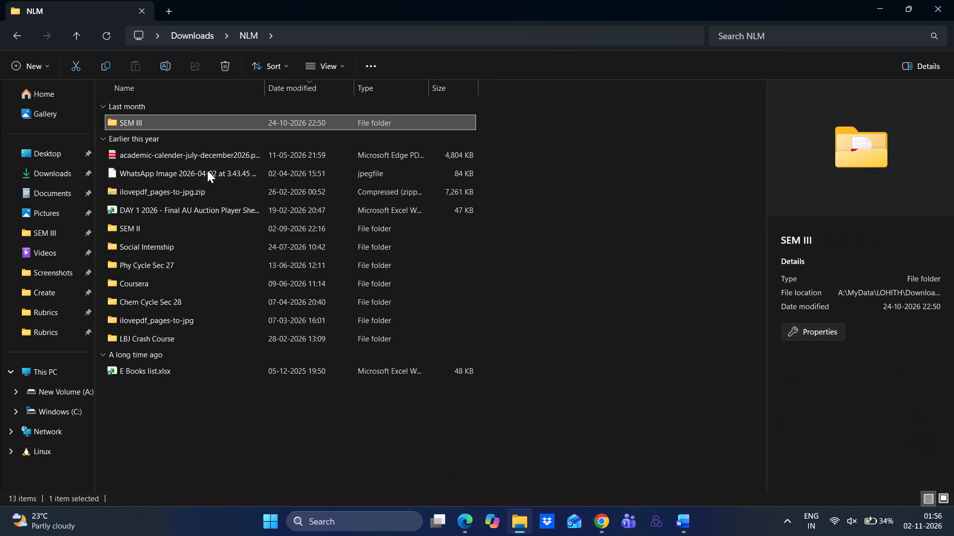
pyautogui.doubleClick(169, 221)
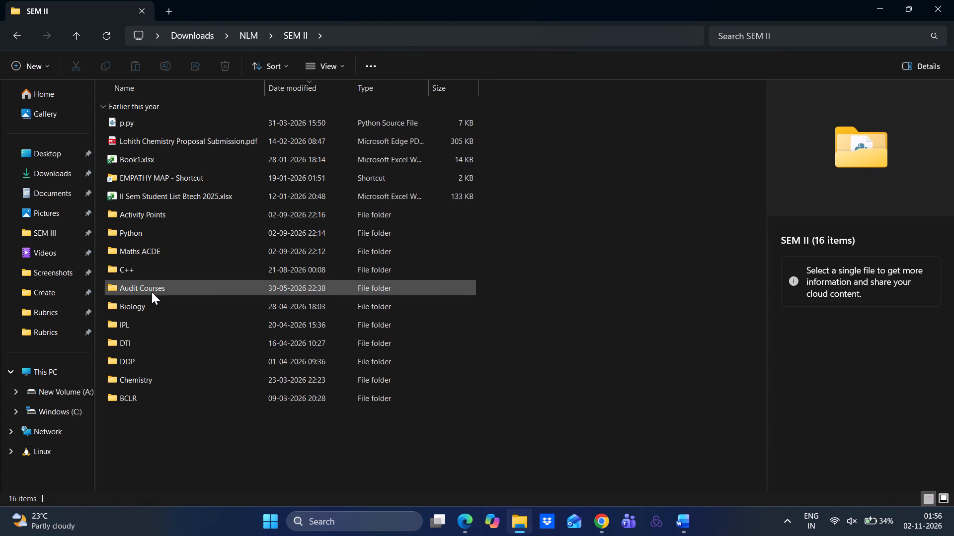
pyautogui.doubleClick(141, 378)
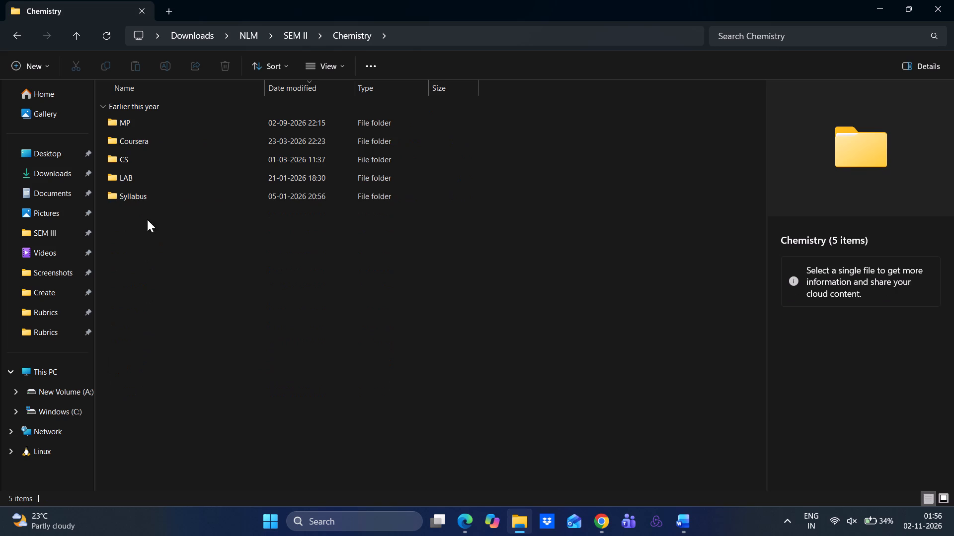
pyautogui.doubleClick(159, 117)
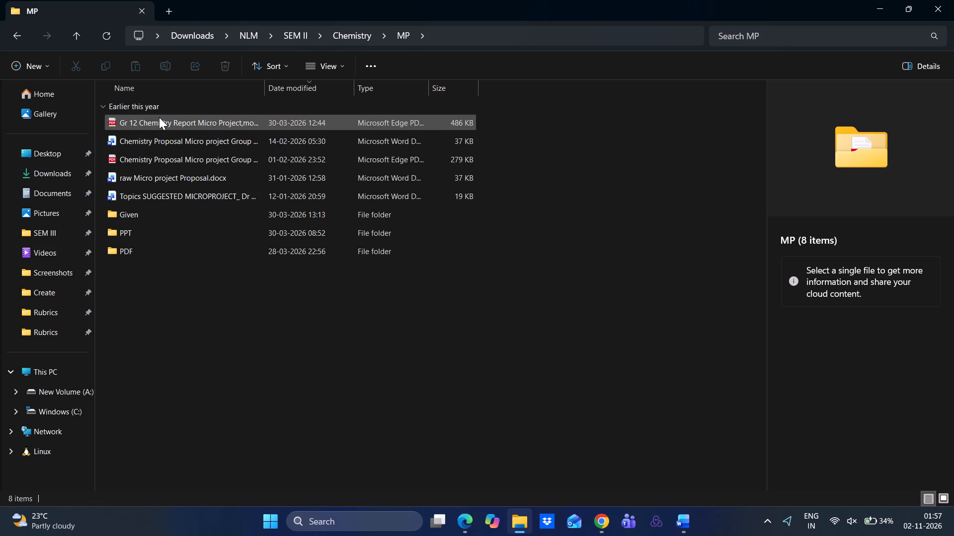
pyautogui.doubleClick(159, 137)
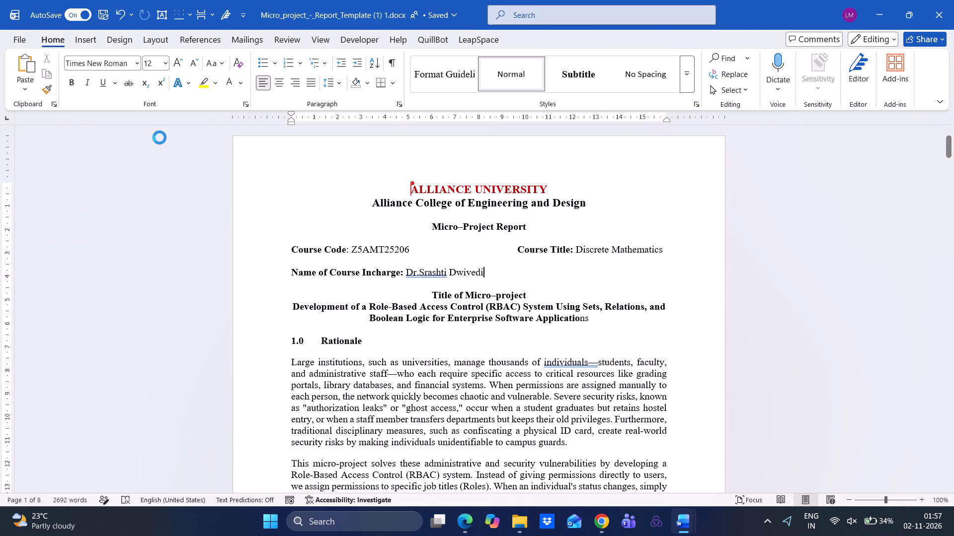
# Examine the font sizes of the Chemistry proposal's headings, team list, project title and Rationale text, and close the document.
pyautogui.scroll(-1, 330, 287)
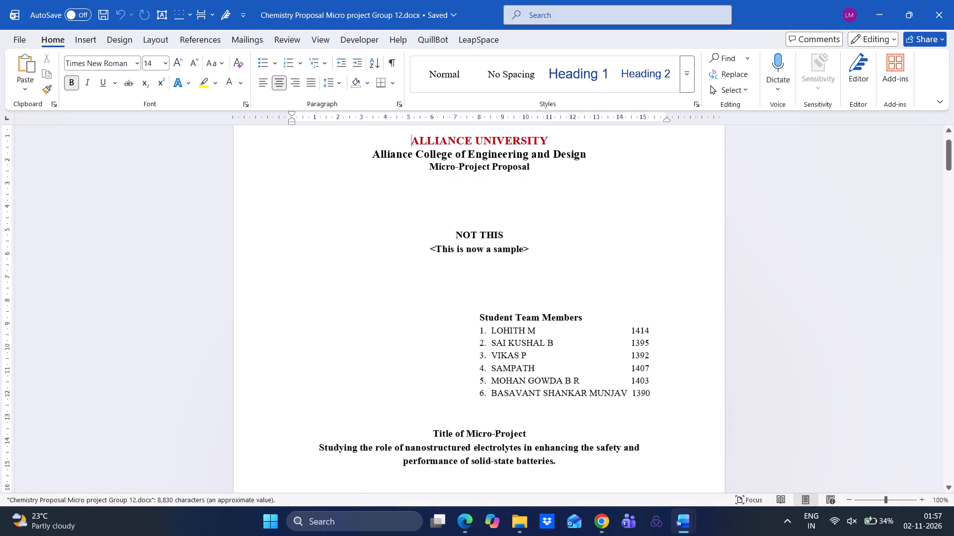
pyautogui.scroll(-4, 330, 287)
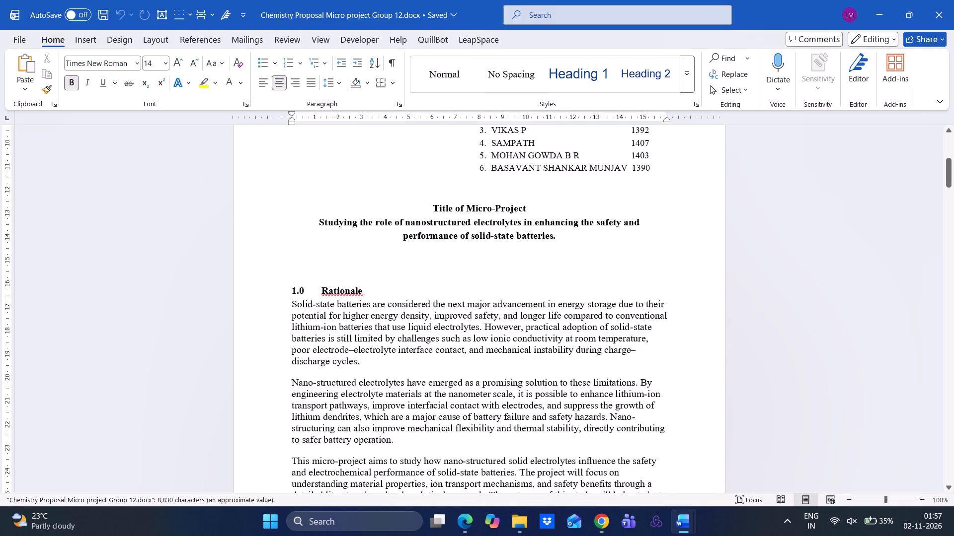
pyautogui.moveTo(383, 341); pyautogui.dragTo(434, 350)
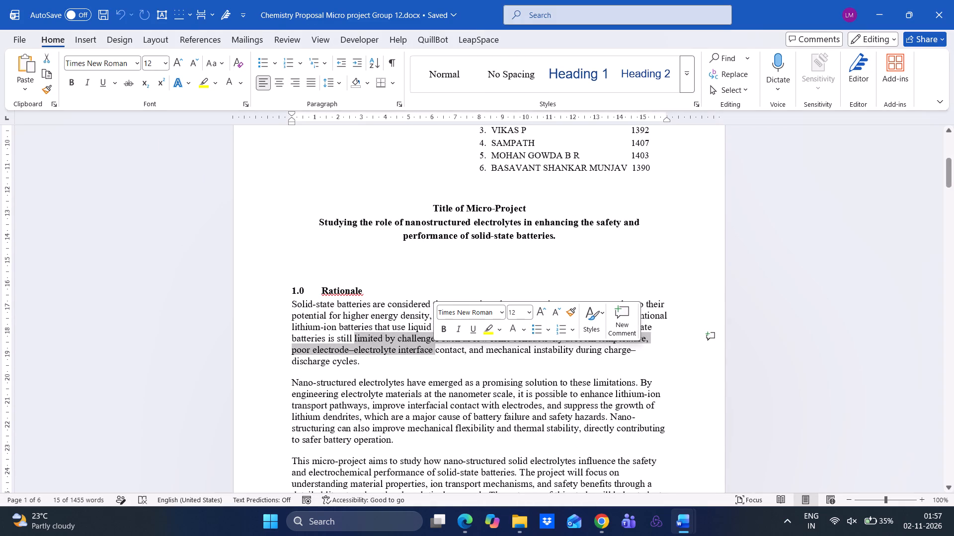
pyautogui.moveTo(401, 321); pyautogui.dragTo(443, 329)
pyautogui.moveTo(414, 420); pyautogui.dragTo(455, 424)
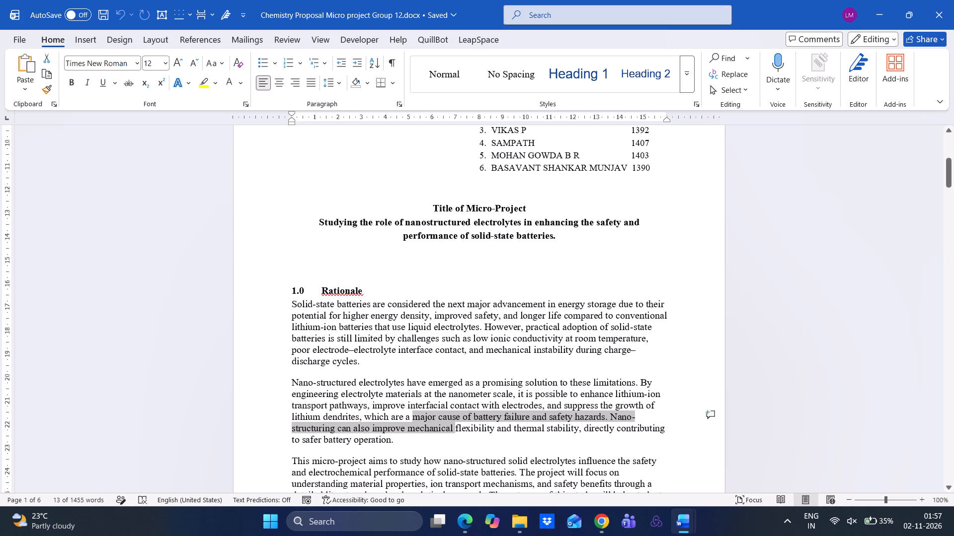
pyautogui.moveTo(515, 237); pyautogui.dragTo(461, 224)
pyautogui.moveTo(525, 151); pyautogui.dragTo(503, 148)
pyautogui.moveTo(551, 157); pyautogui.dragTo(528, 155)
pyautogui.moveTo(547, 167); pyautogui.dragTo(521, 173)
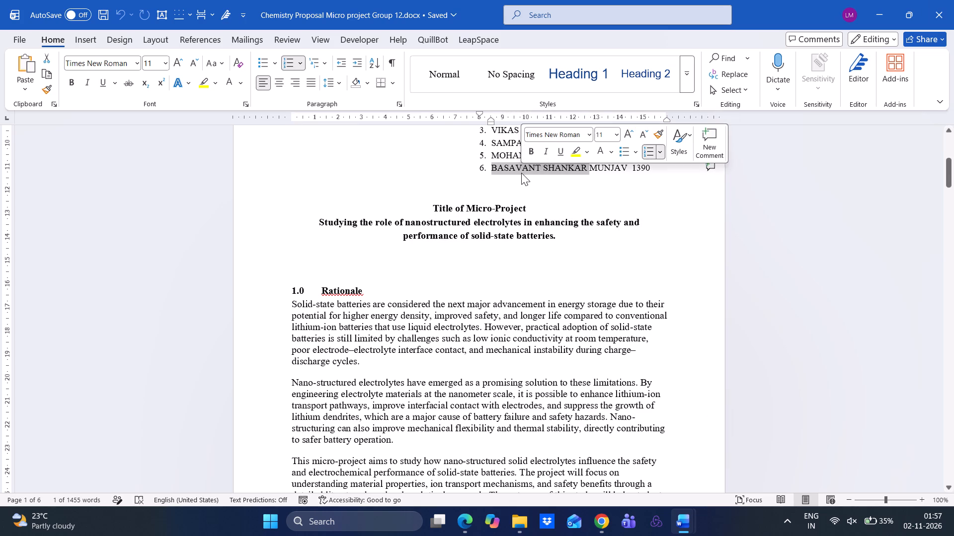
pyautogui.moveTo(511, 221); pyautogui.dragTo(473, 225)
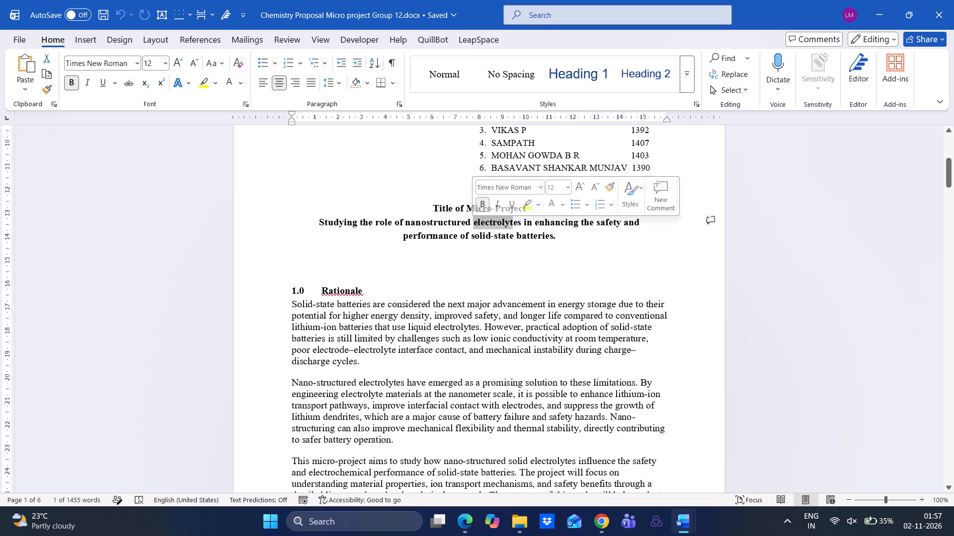
pyautogui.click(483, 272)
pyautogui.scroll(2, 483, 272)
pyautogui.moveTo(474, 210); pyautogui.dragTo(496, 209)
pyautogui.moveTo(477, 204); pyautogui.dragTo(456, 199)
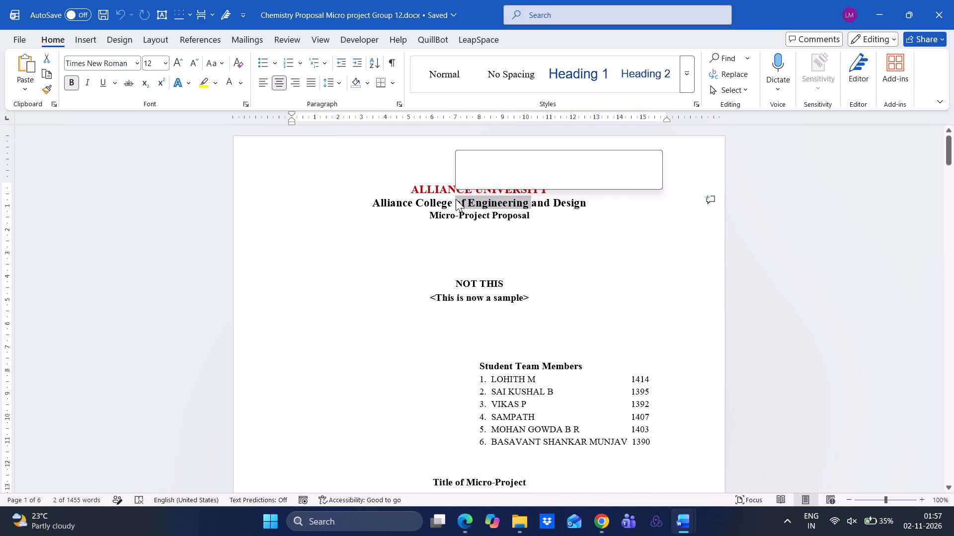
pyautogui.moveTo(444, 189); pyautogui.dragTo(465, 185)
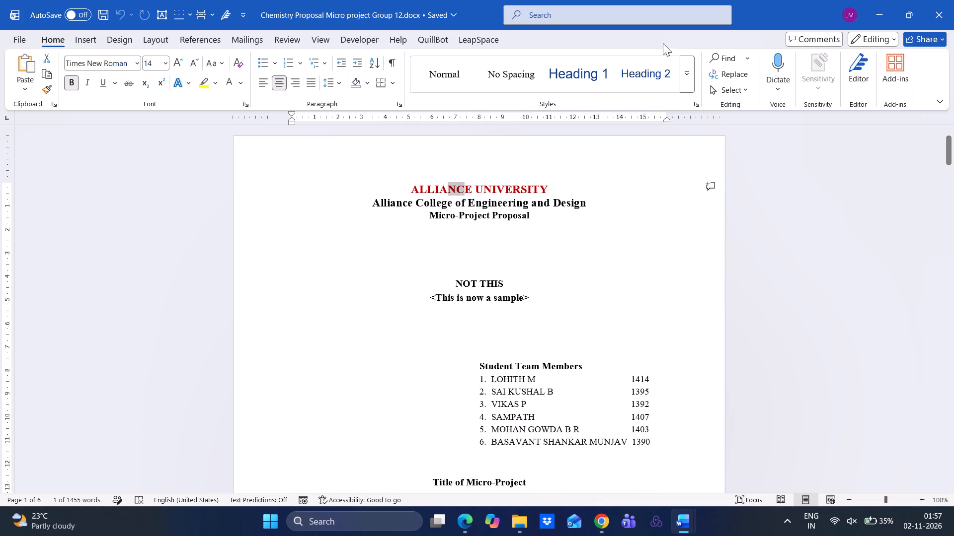
pyautogui.click(953, 0)
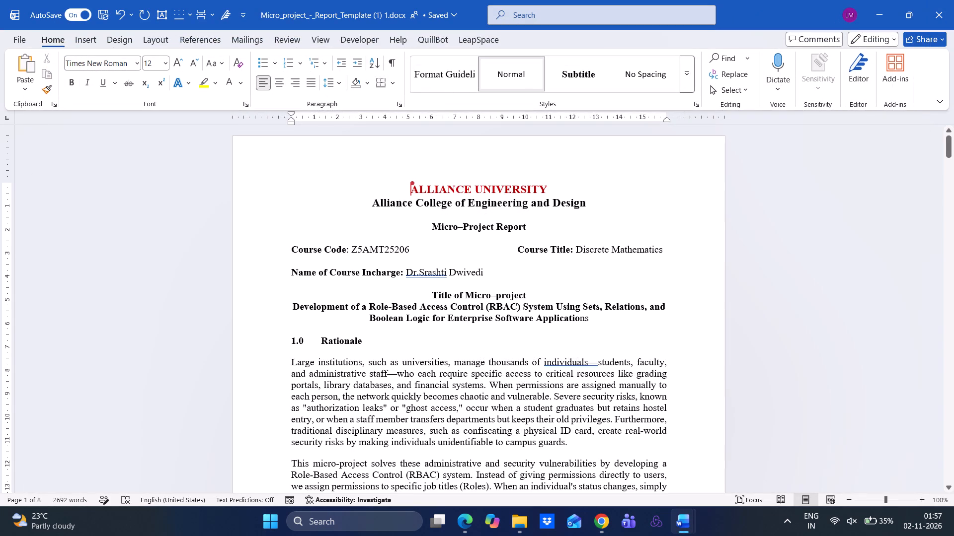
# Replace the long dash between "individuals" and "students" in the Rationale's first sentence with a spaced hyphen.
pyautogui.scroll(-1, 502, 335)
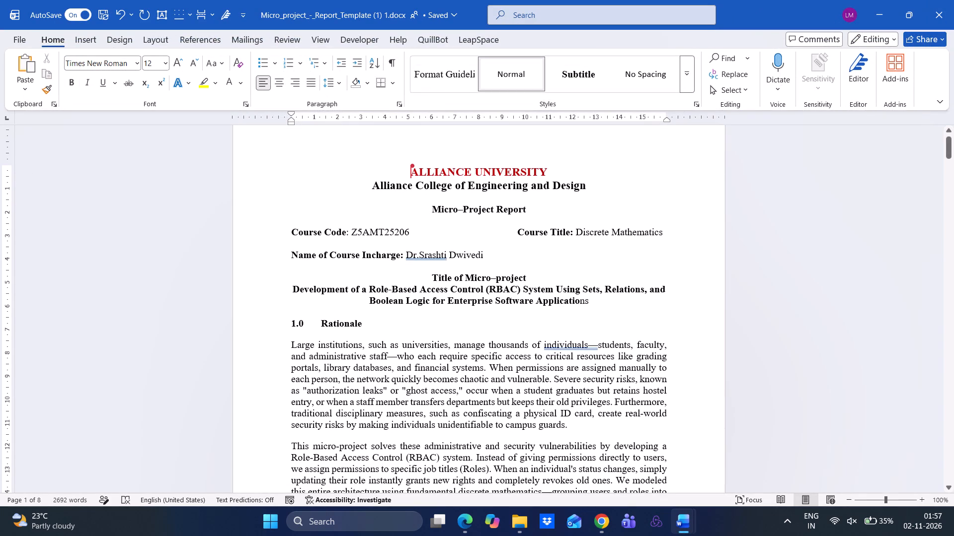
pyautogui.scroll(-2, 535, 298)
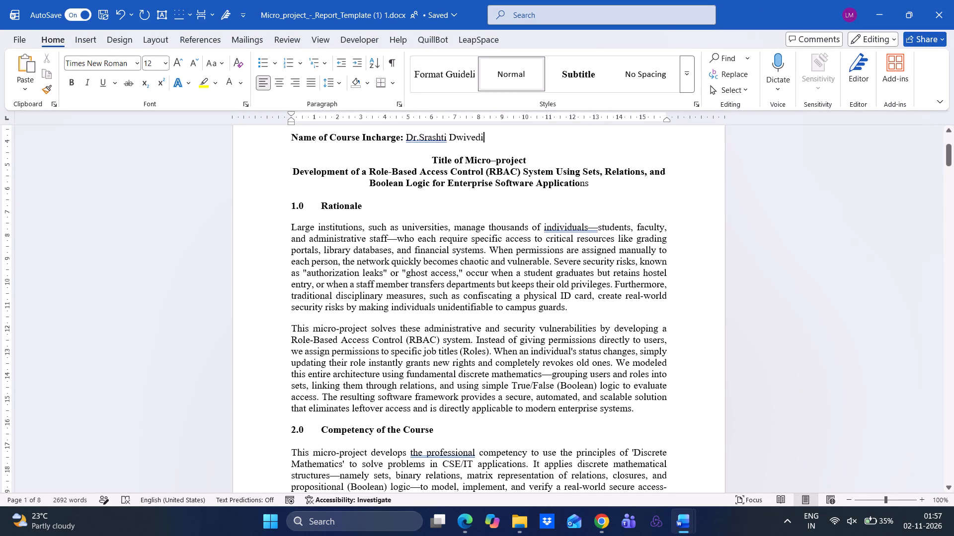
pyautogui.click(597, 230)
pyautogui.press('BackSpace')
pyautogui.press('BackSpace')
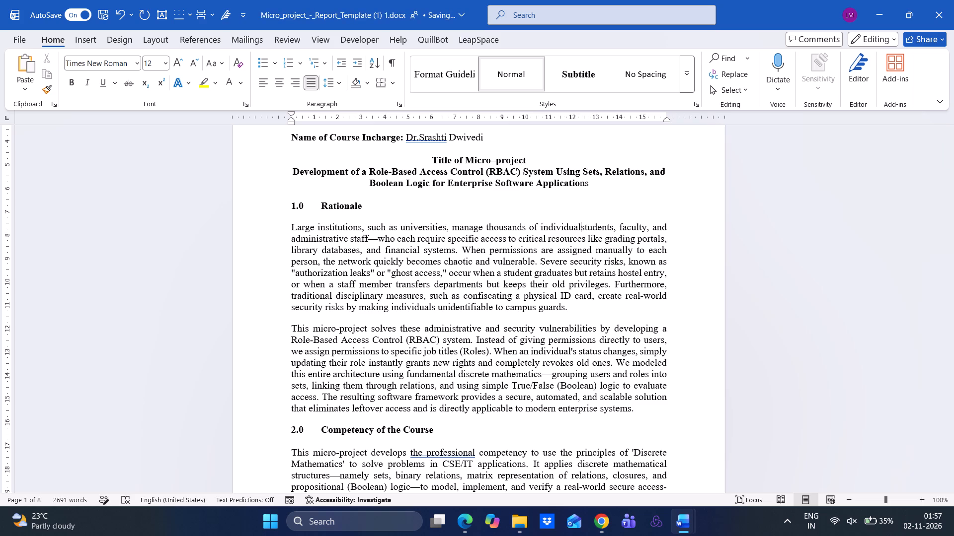
pyautogui.write('s -')
pyautogui.press('space')
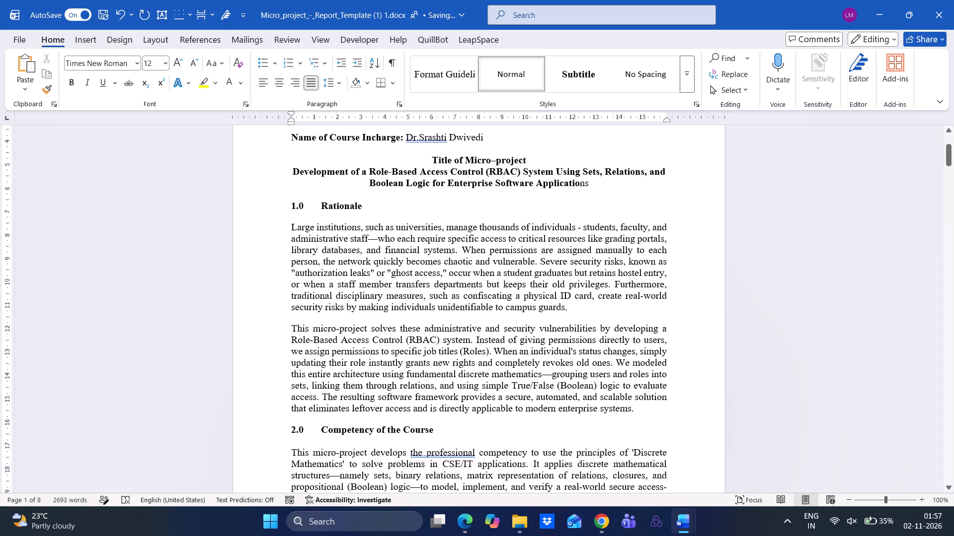
# Review the report from Competency of the Course through Phase 3 of the methodology, checking text and layout.
pyautogui.scroll(-2, 550, 281)
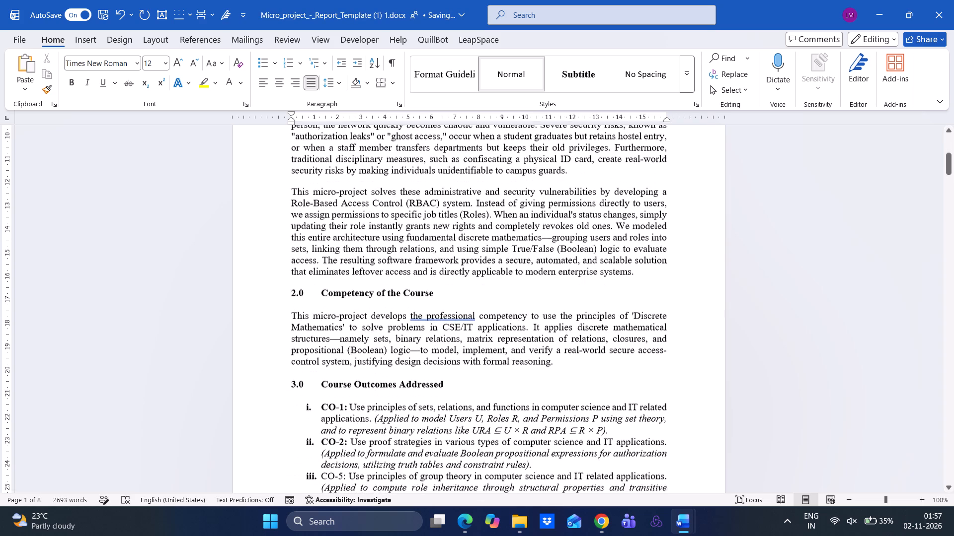
pyautogui.scroll(-1, 550, 281)
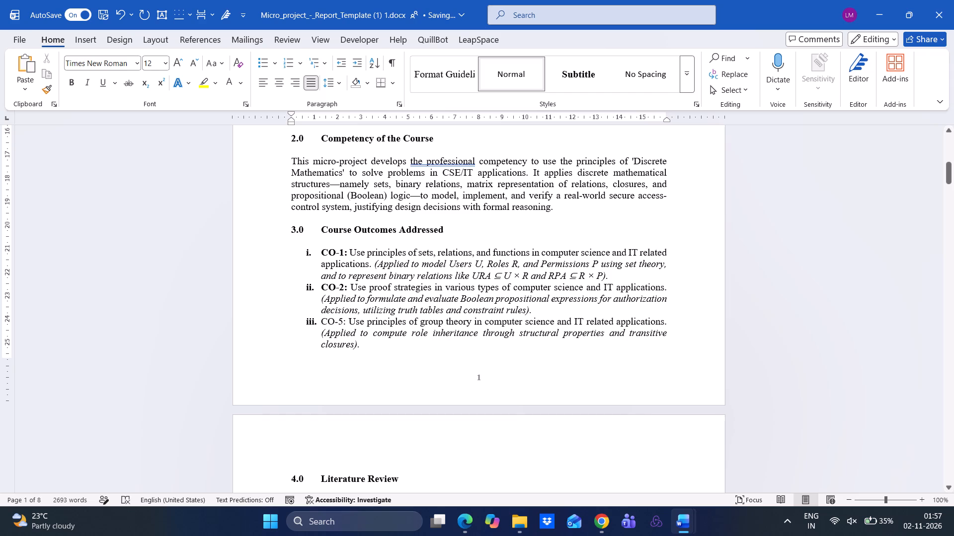
pyautogui.scroll(-3, 616, 274)
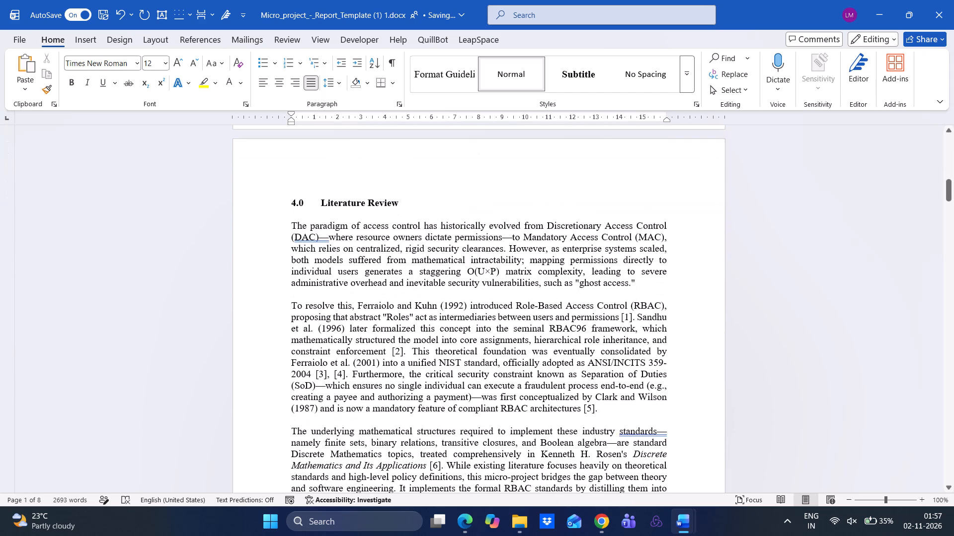
pyautogui.scroll(-1, 616, 274)
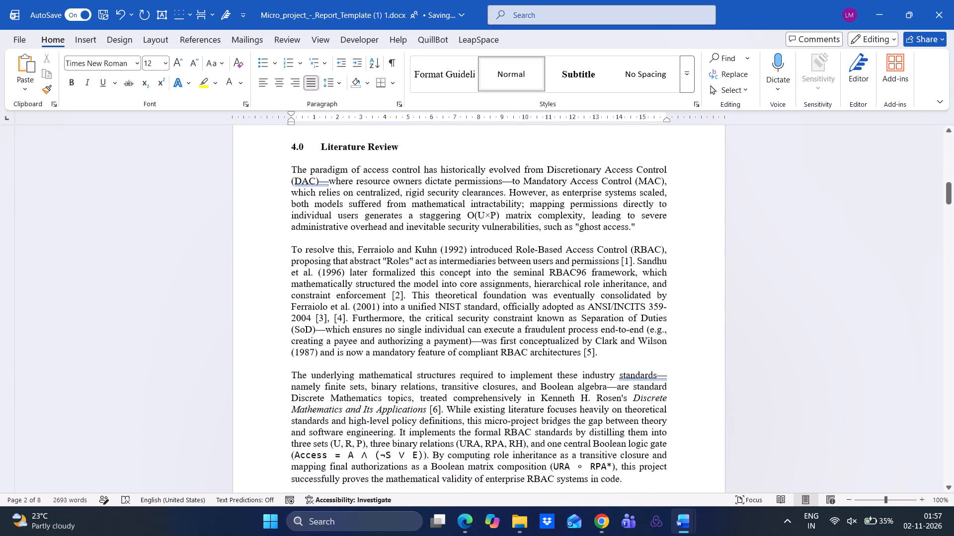
pyautogui.scroll(-1, 616, 274)
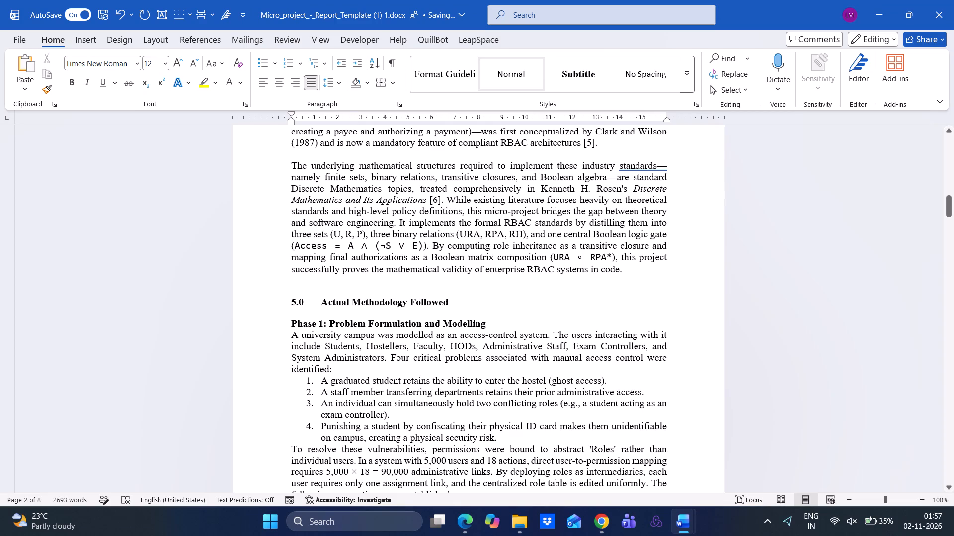
pyautogui.scroll(-1, 438, 278)
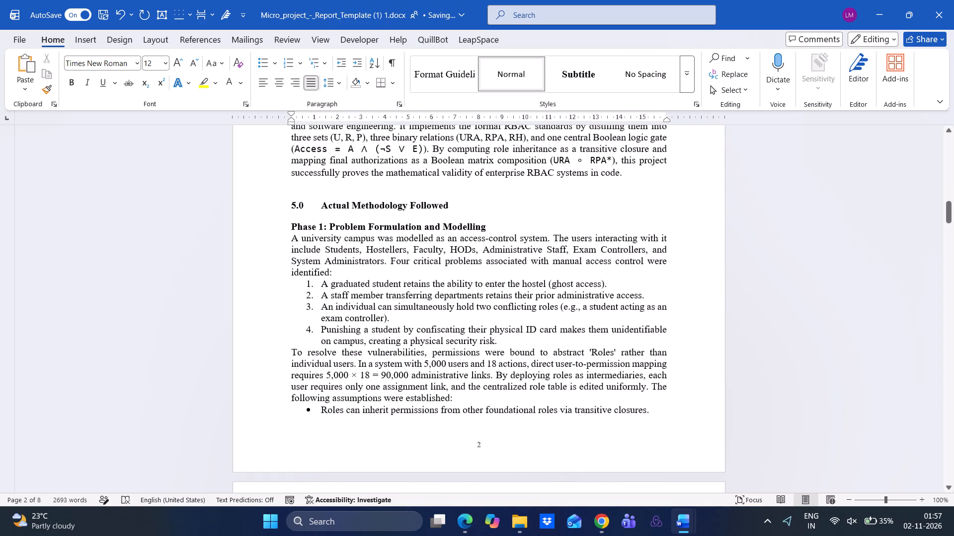
pyautogui.scroll(-3, 481, 272)
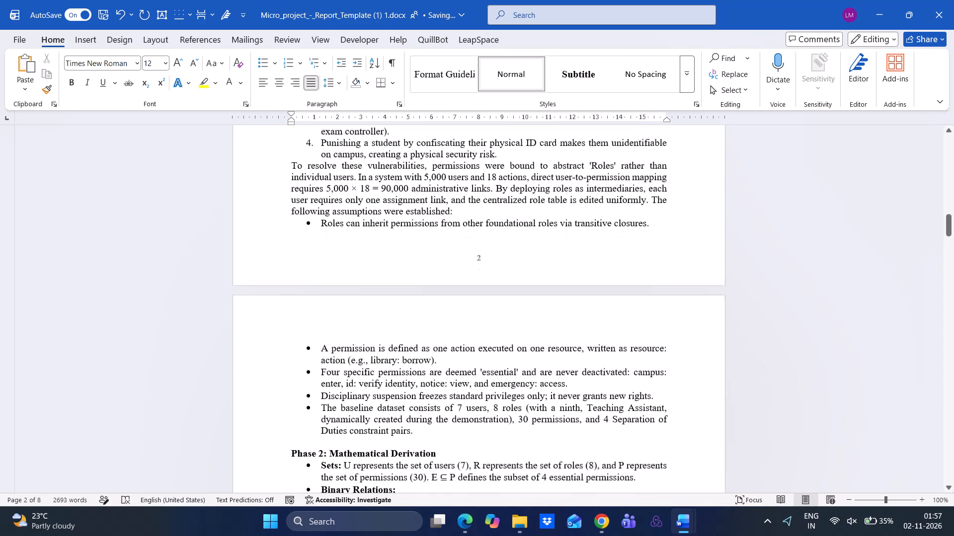
pyautogui.scroll(-5, 481, 272)
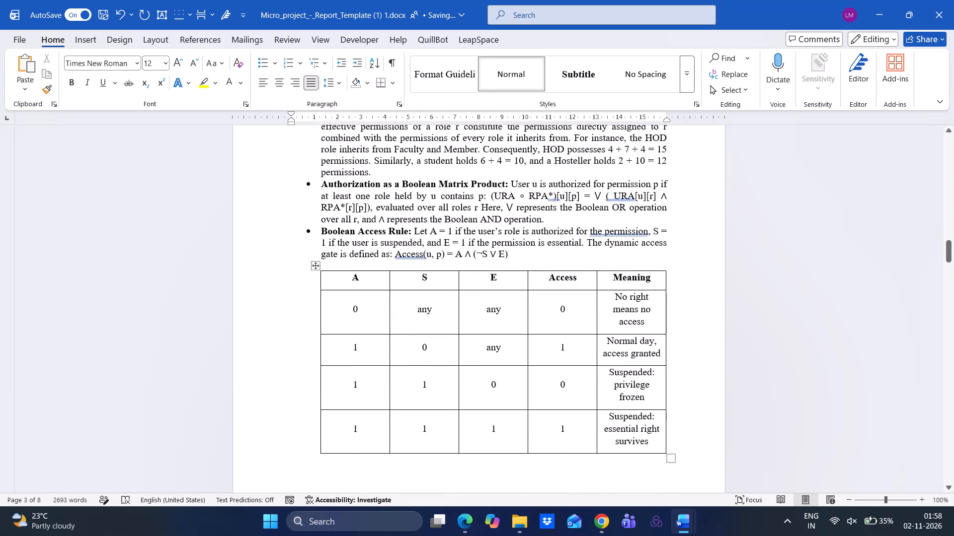
pyautogui.scroll(-3, 481, 272)
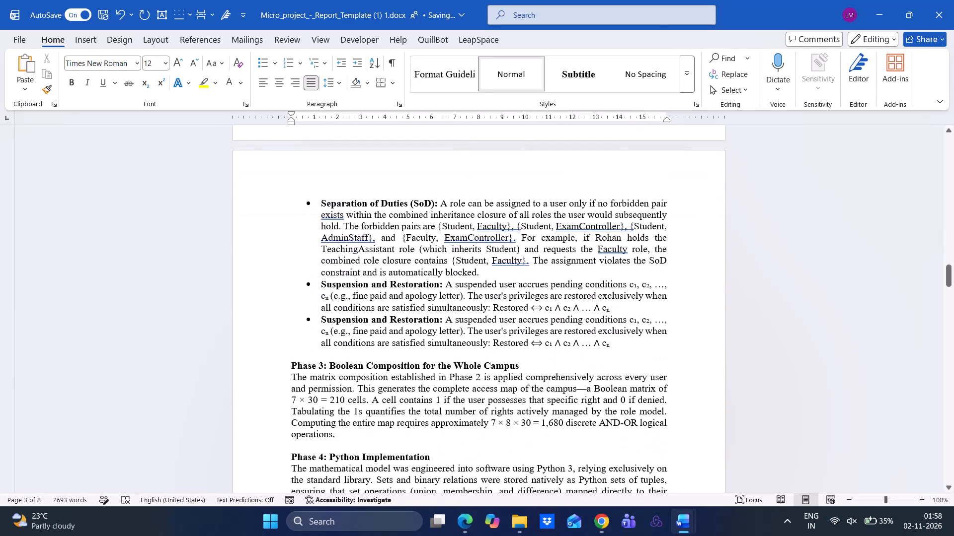
pyautogui.scroll(-1, 625, 343)
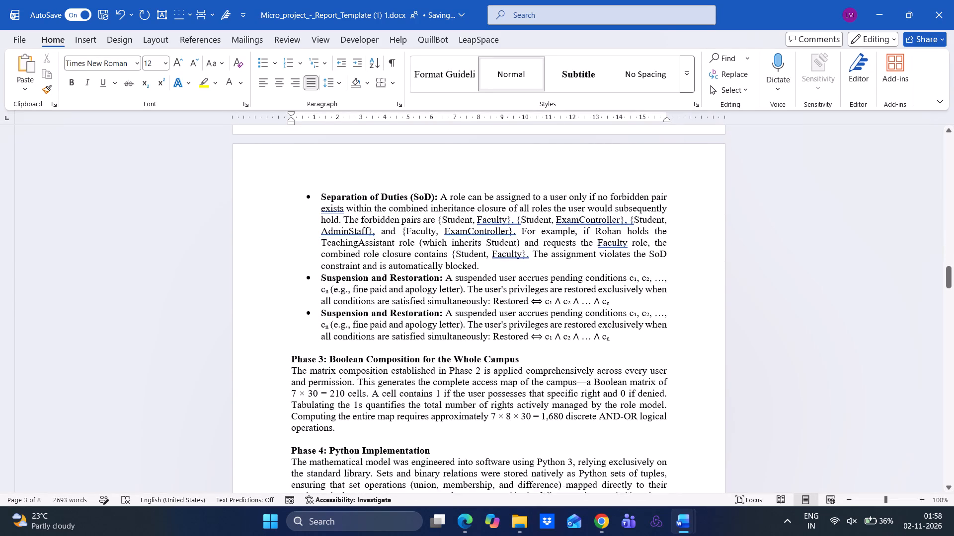
pyautogui.scroll(-2, 625, 343)
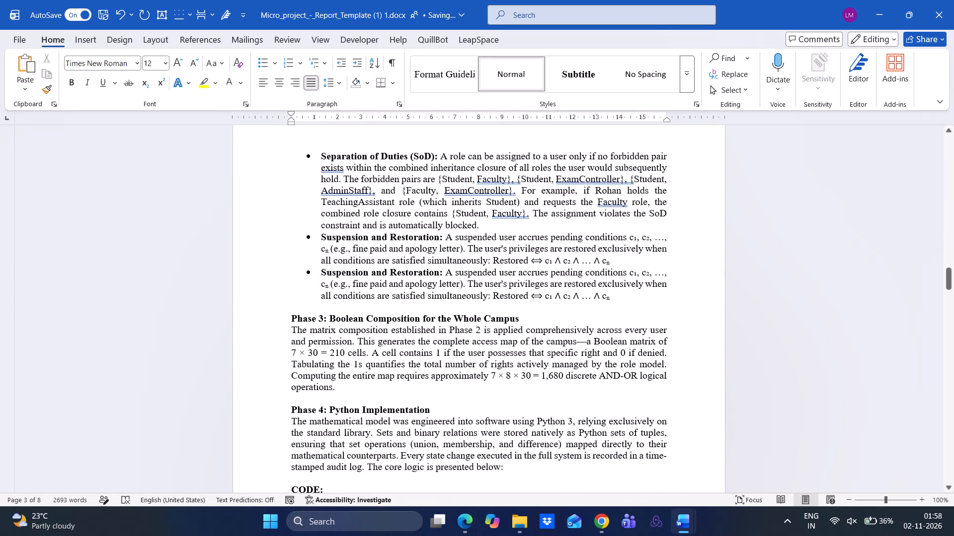
pyautogui.scroll(-1, 625, 343)
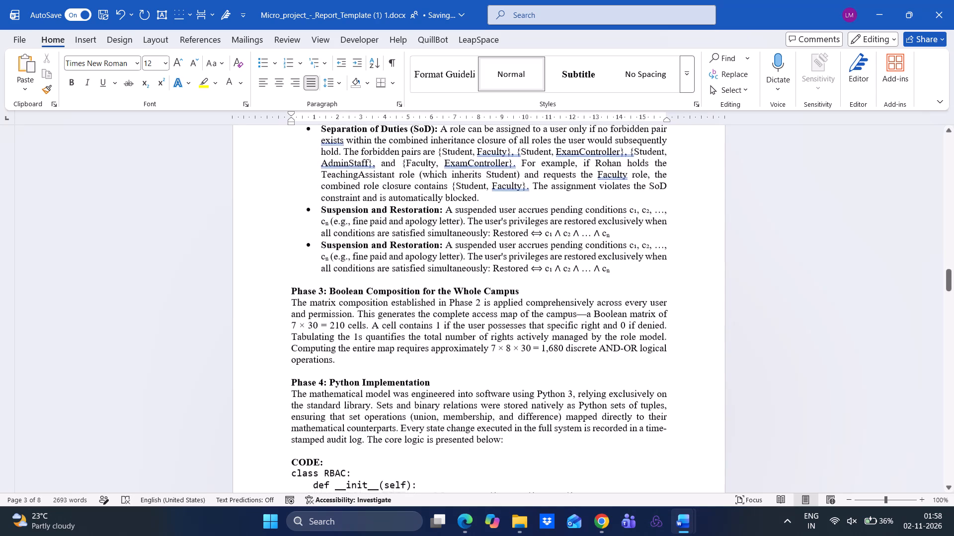
pyautogui.scroll(-1, 625, 343)
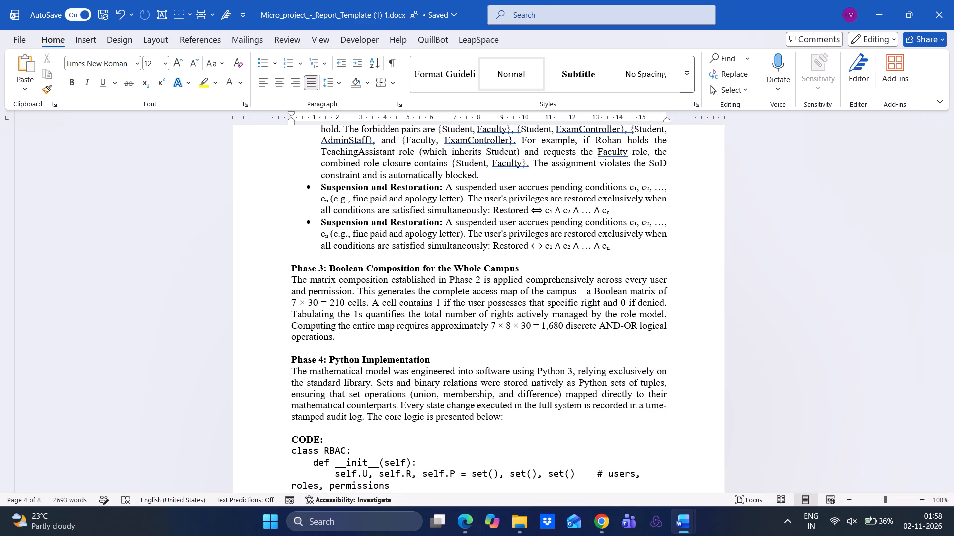
# Examine the Phase 4 Python Implementation section and the layout of its RBAC code listing.
pyautogui.scroll(-2, 625, 343)
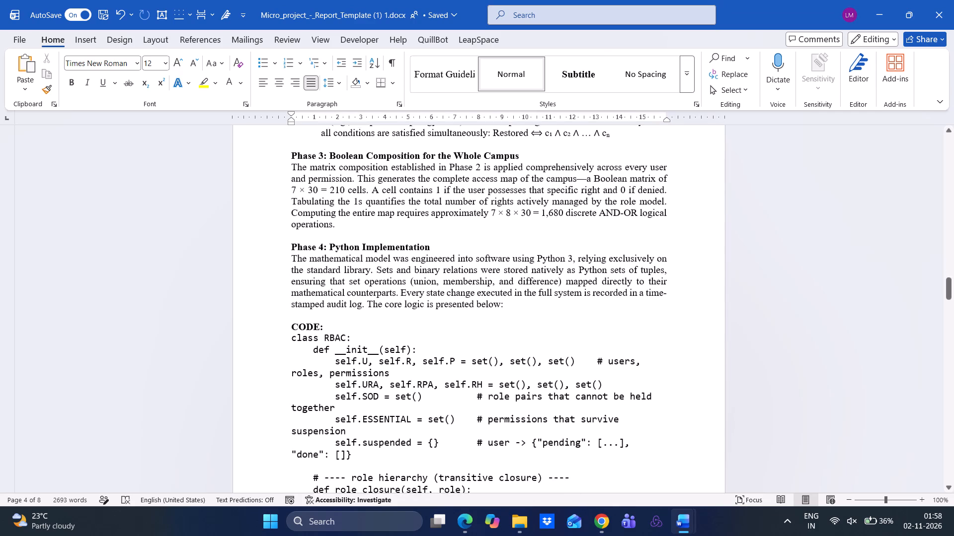
pyautogui.scroll(-1, 625, 343)
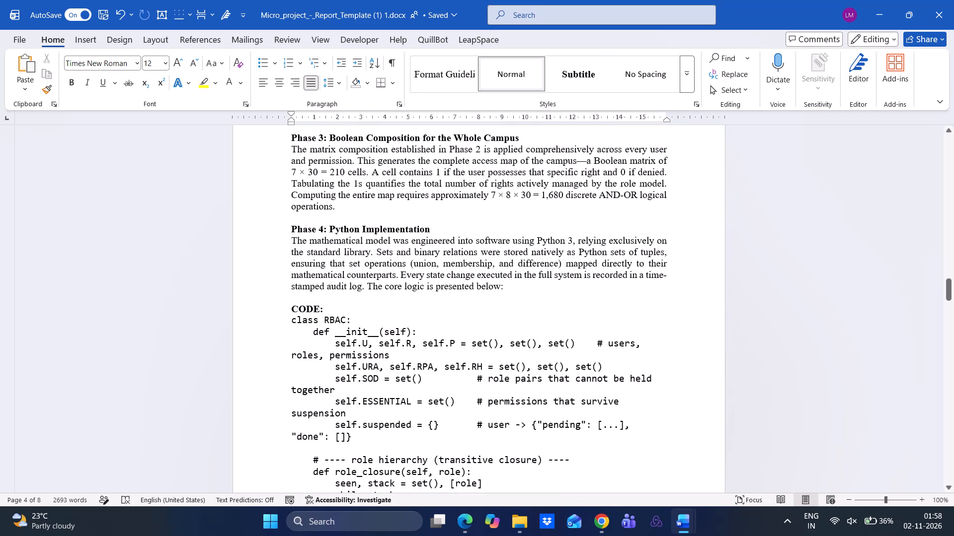
pyautogui.scroll(-1, 679, 327)
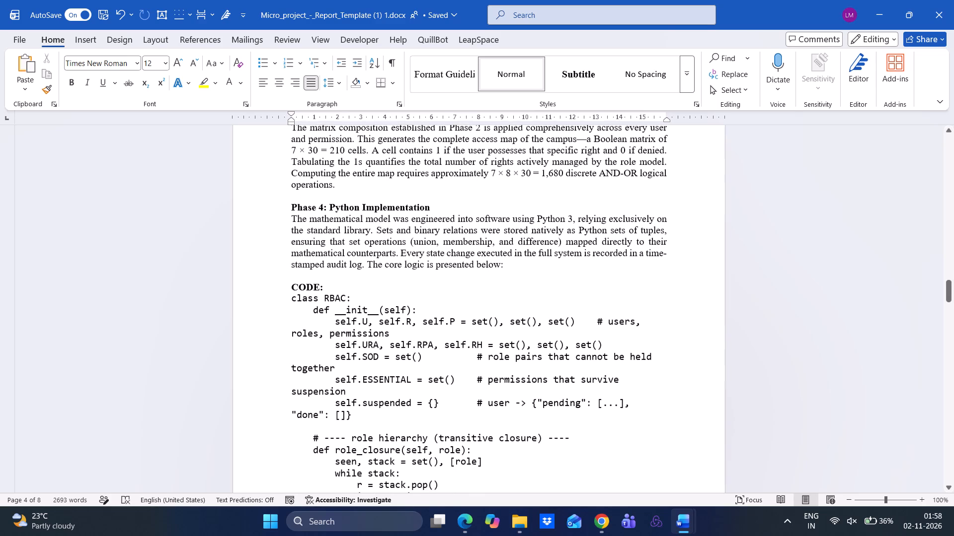
pyautogui.scroll(-1, 679, 327)
pyautogui.moveTo(579, 322); pyautogui.dragTo(530, 321)
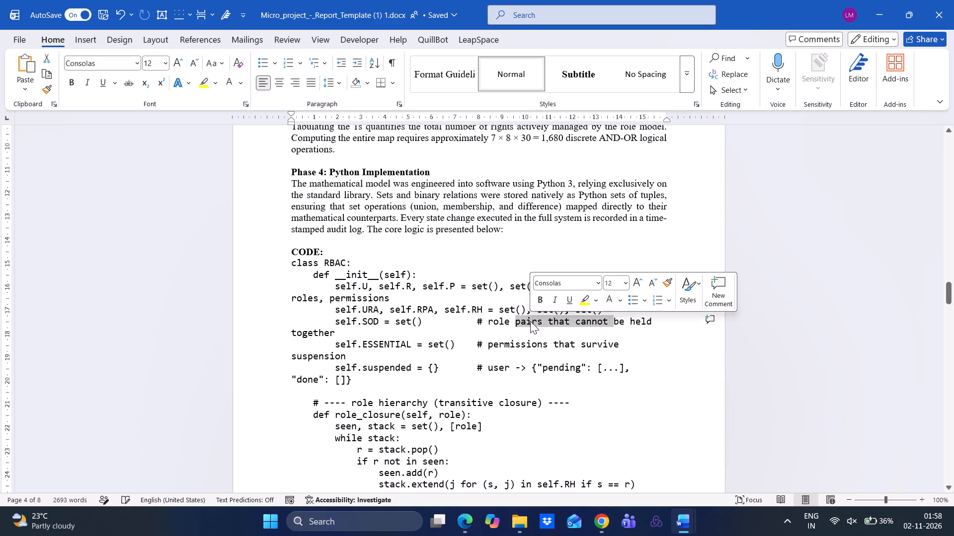
pyautogui.click(647, 248)
pyautogui.scroll(-1, 647, 248)
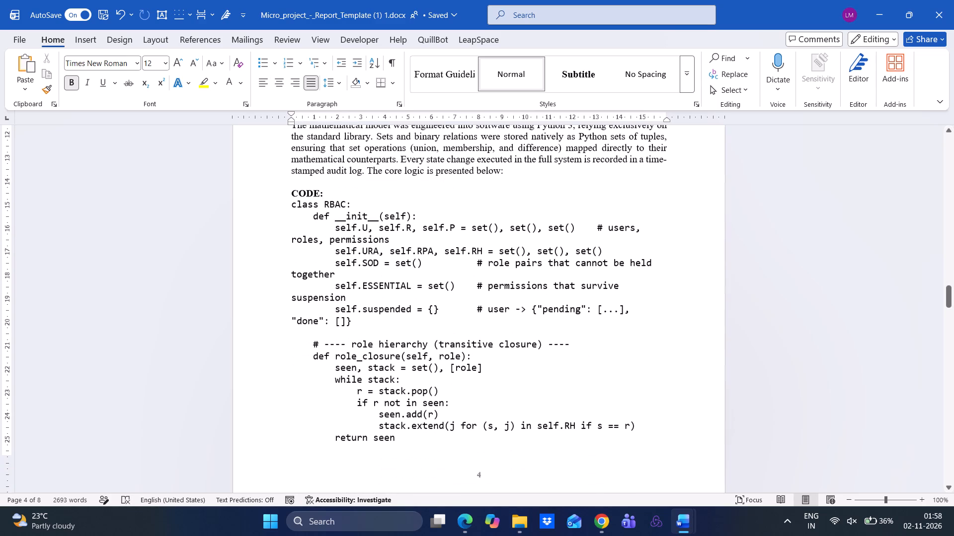
pyautogui.scroll(-3, 647, 248)
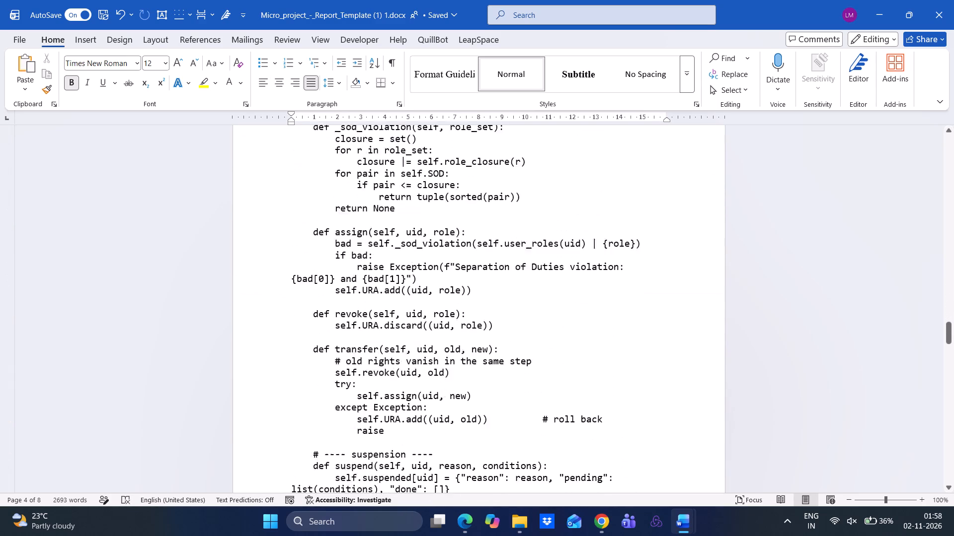
pyautogui.scroll(-4, 647, 248)
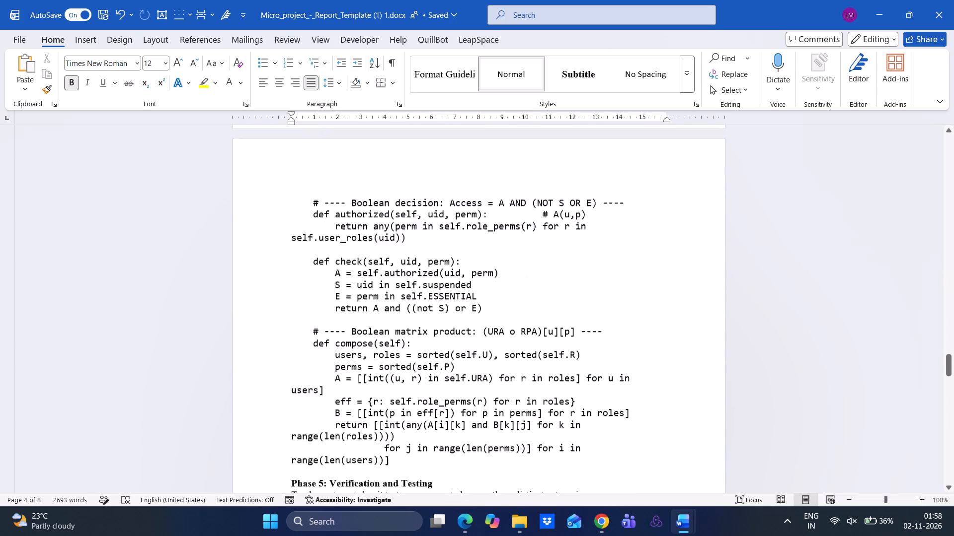
# Review the rest of the report from Phase 5 Verification and Testing through the resources table, outputs and References.
pyautogui.scroll(-4, 647, 248)
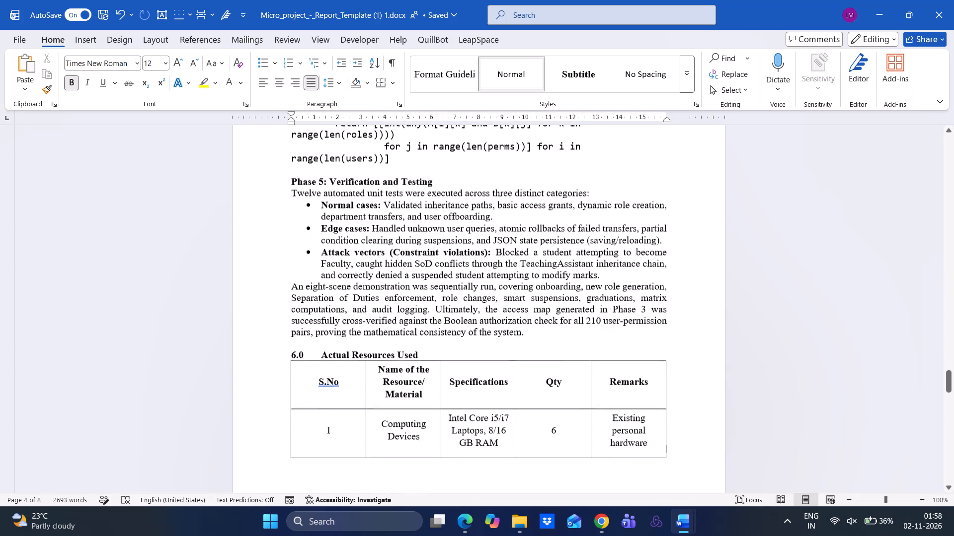
pyautogui.scroll(-3, 647, 248)
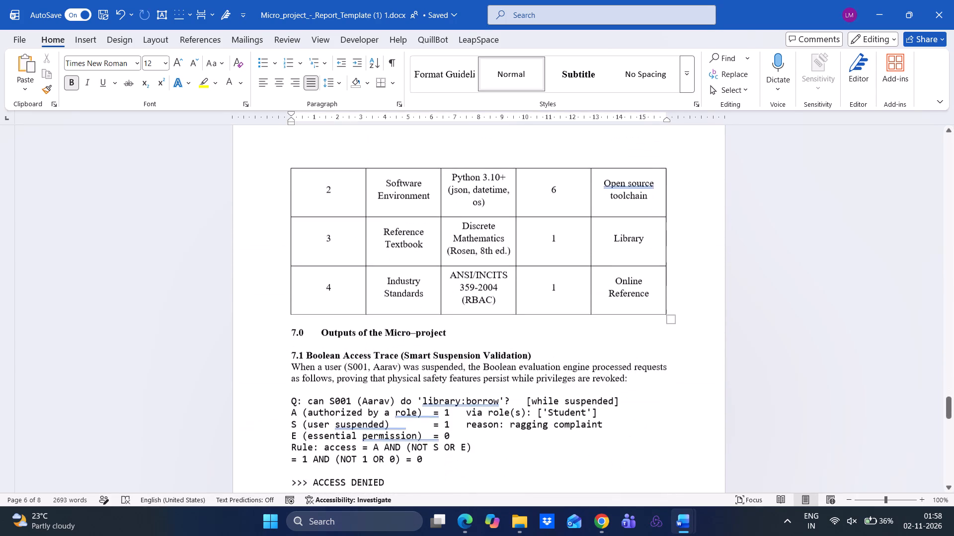
pyautogui.scroll(-4, 647, 248)
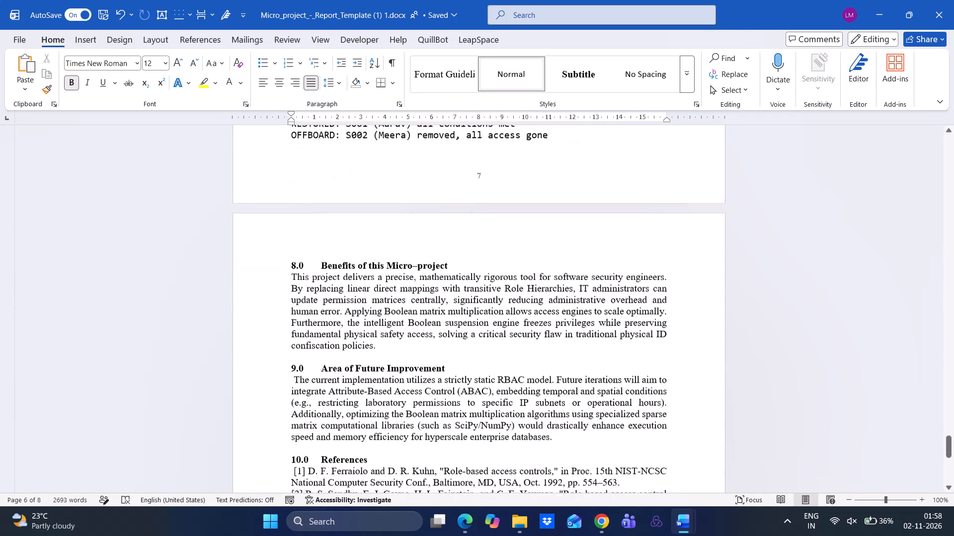
pyautogui.scroll(-3, 647, 248)
pyautogui.scroll(1, 647, 248)
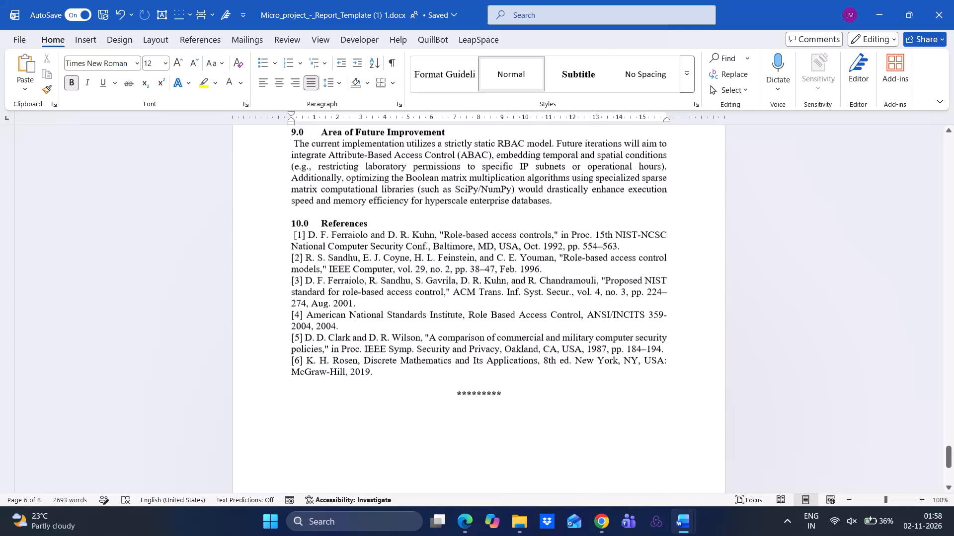
pyautogui.scroll(1, 647, 248)
# Save the micro-project report and return to its first page.
pyautogui.hotkey('ctrl', 's')
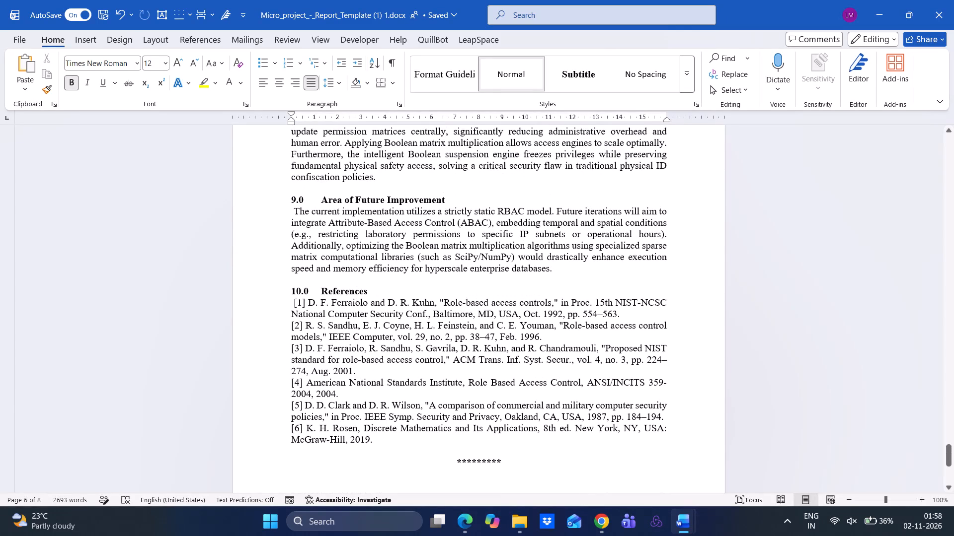
pyautogui.scroll(-1, 440, 323)
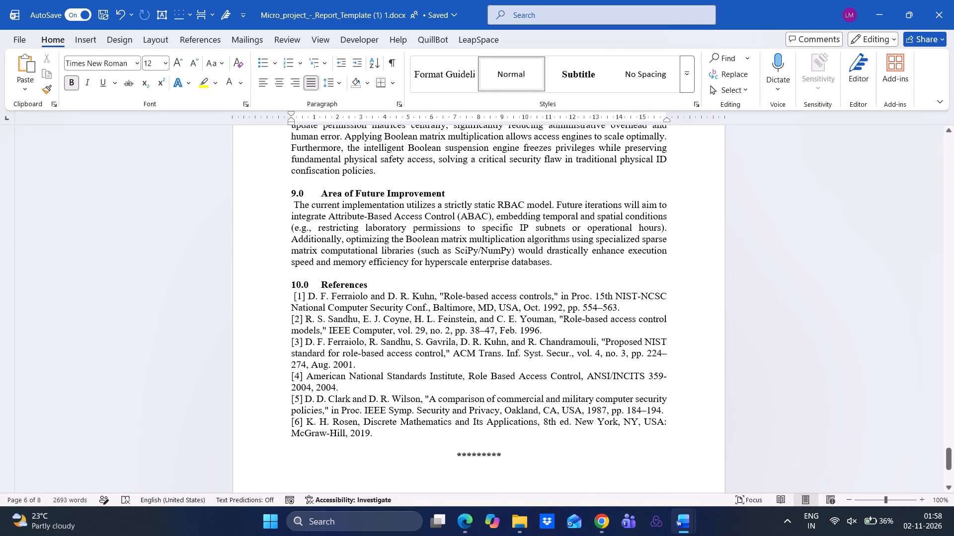
pyautogui.scroll(-3, 440, 323)
pyautogui.scroll(5, 440, 323)
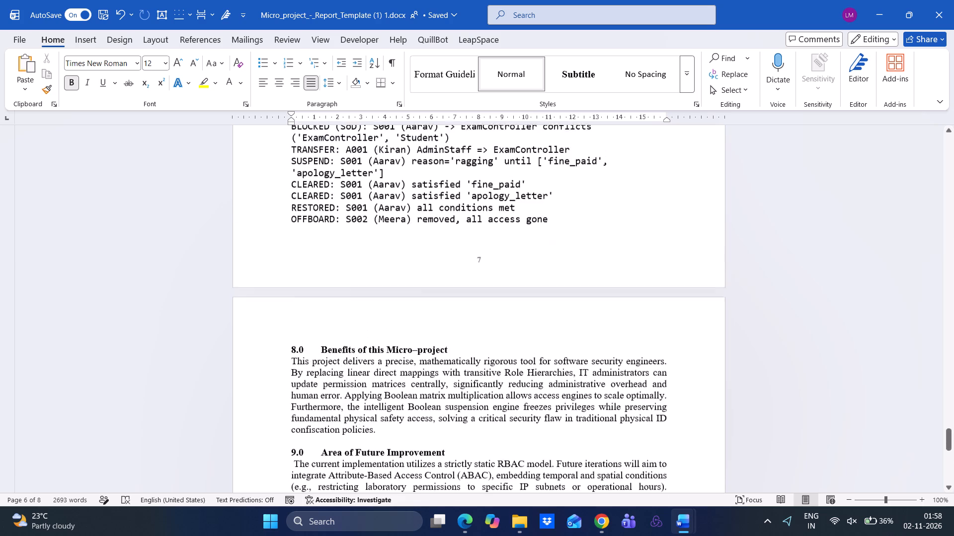
pyautogui.scroll(20, 440, 323)
pyautogui.scroll(1, 440, 323)
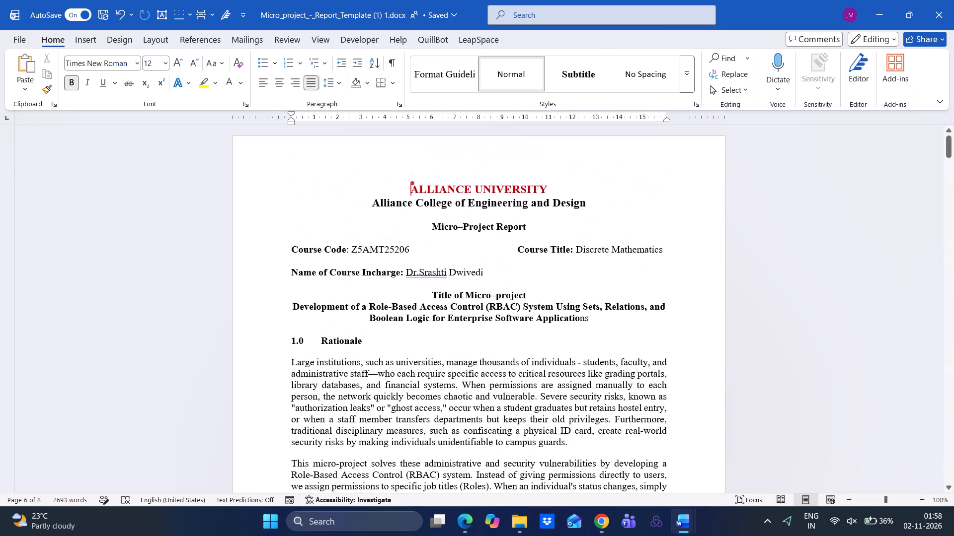
pyautogui.click(494, 270)
pyautogui.hotkey('ctrl', 's')
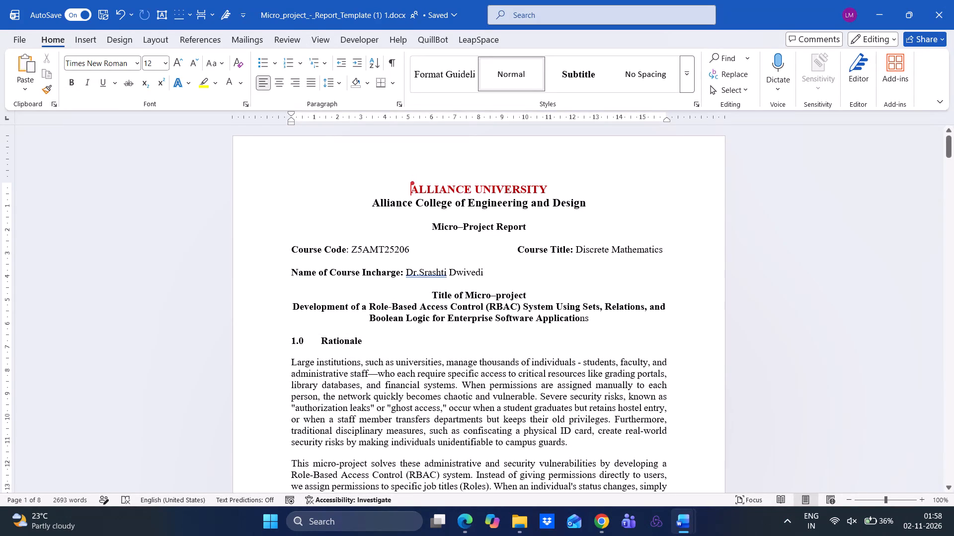
# Review the report from the Rationale through Phase 3 of the methodology, checking text and layout.
pyautogui.scroll(-3, 494, 270)
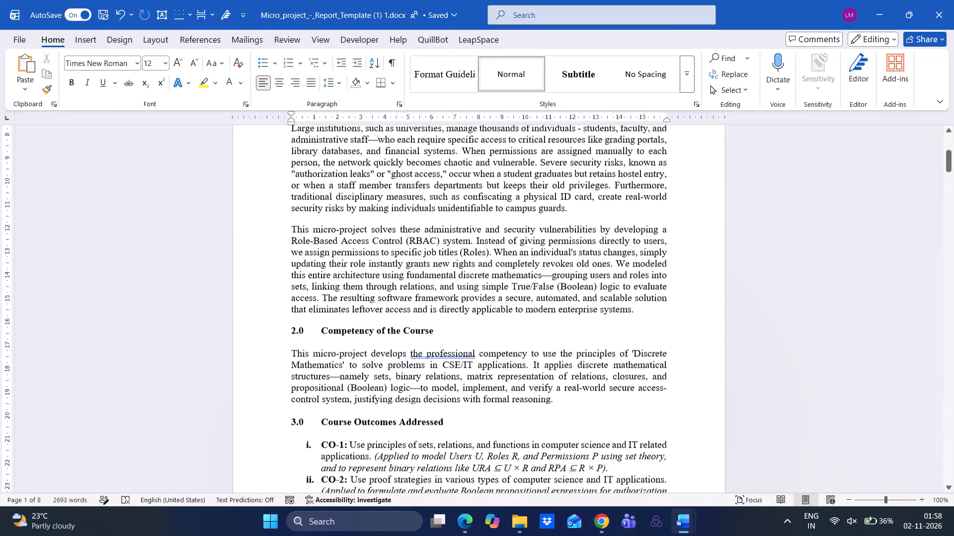
pyautogui.scroll(-3, 494, 270)
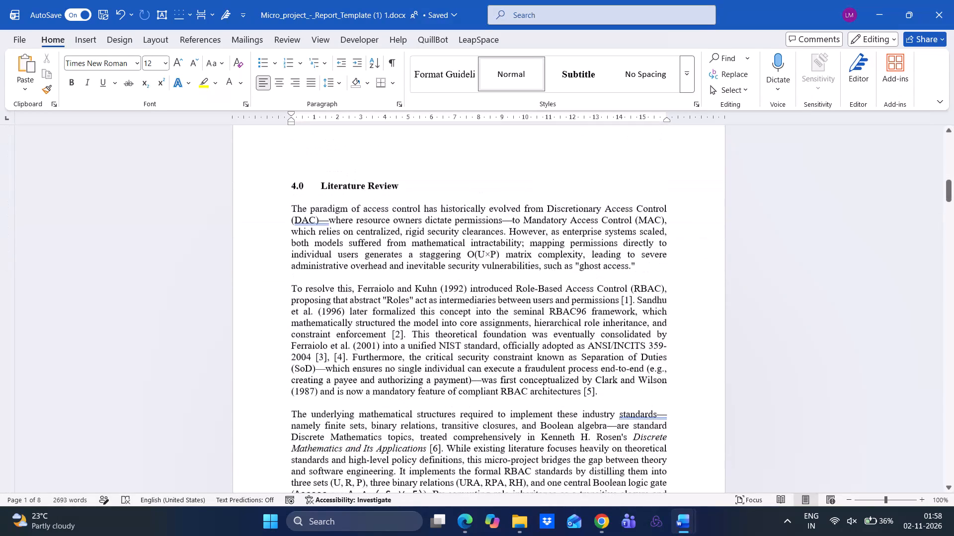
pyautogui.scroll(-3, 494, 270)
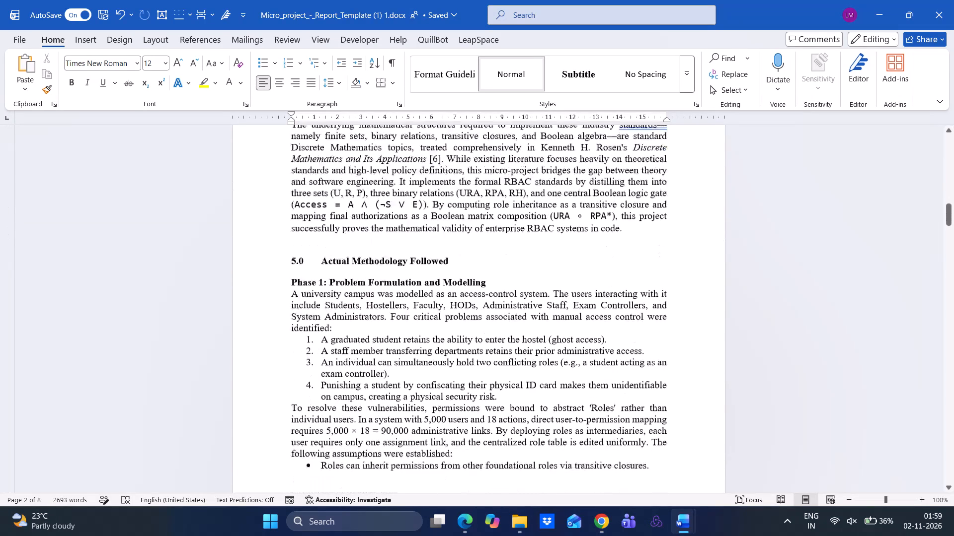
pyautogui.scroll(-3, 494, 270)
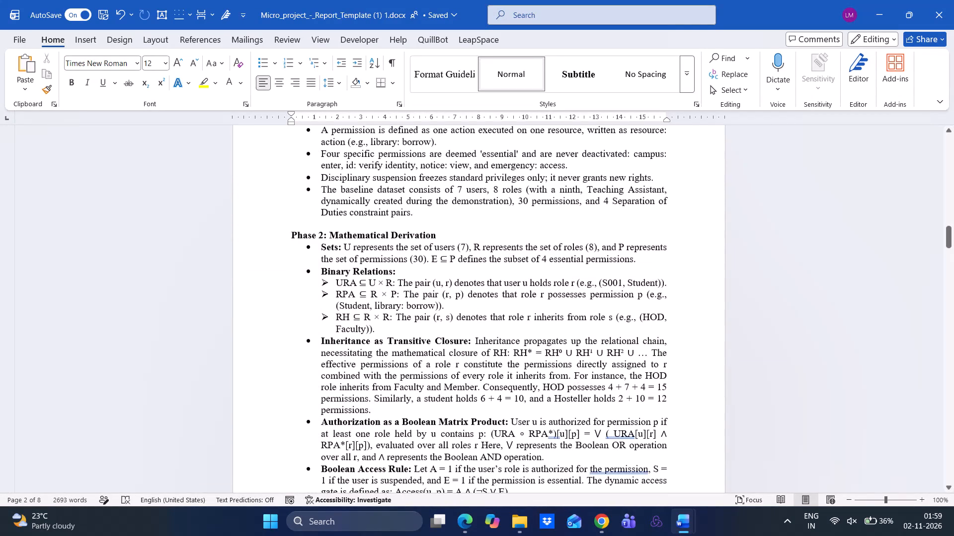
pyautogui.scroll(-3, 494, 270)
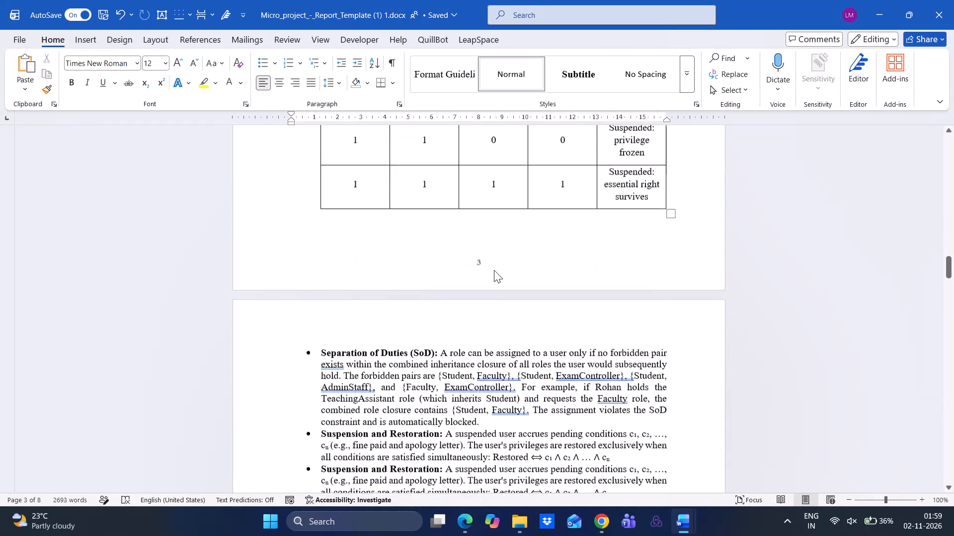
pyautogui.scroll(-2, 494, 270)
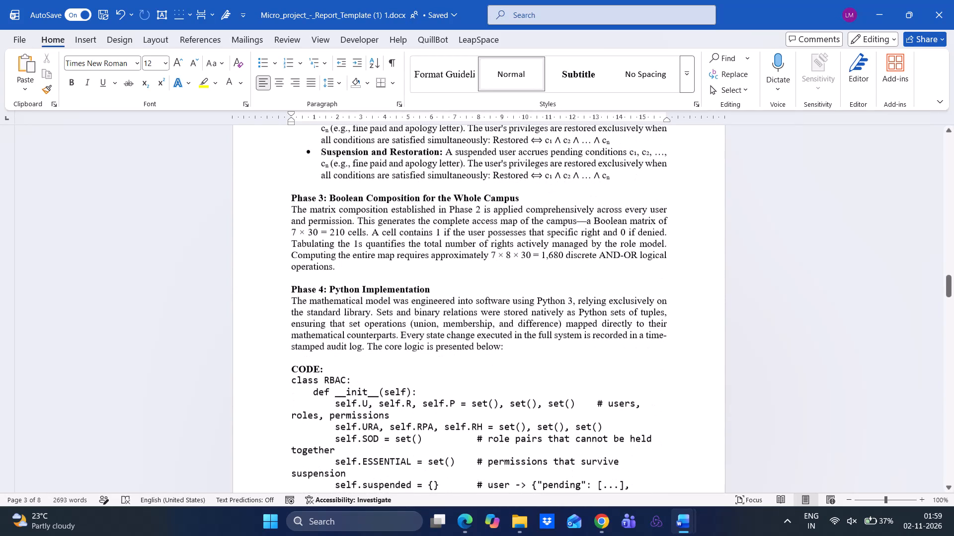
# Review the report's Phase 4 code listing, Phase 5 Verification and Testing, resources table and Outputs of the Micro-project.
pyautogui.scroll(-7, 494, 270)
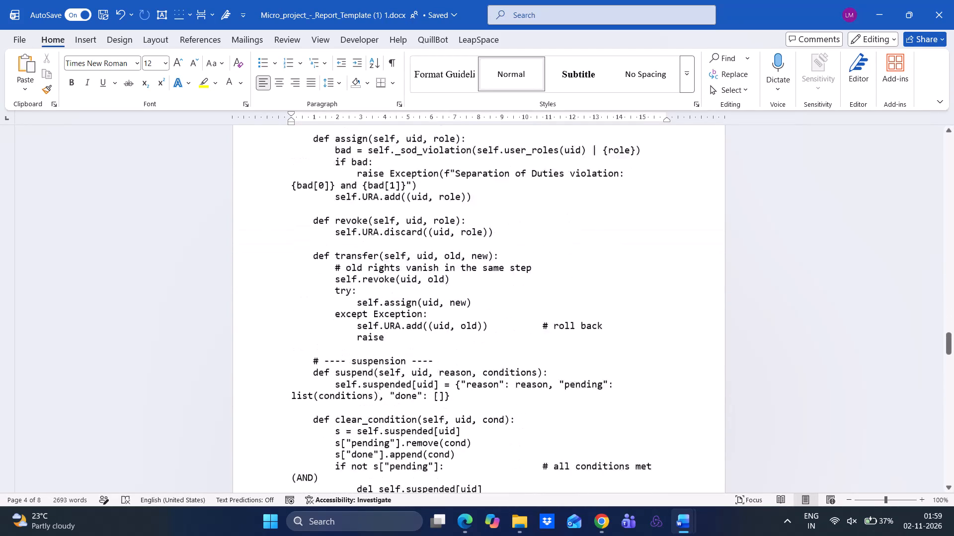
pyautogui.scroll(-3, 494, 270)
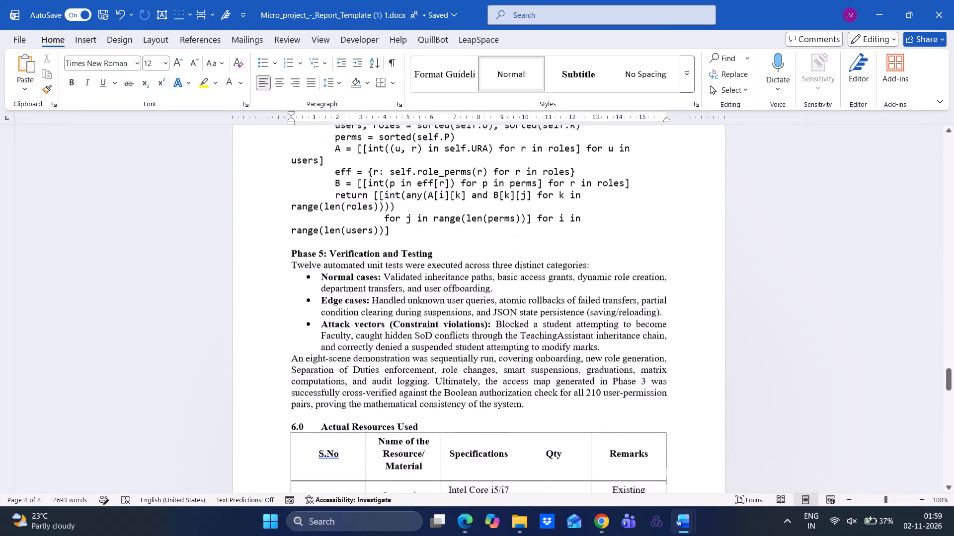
pyautogui.scroll(-4, 494, 270)
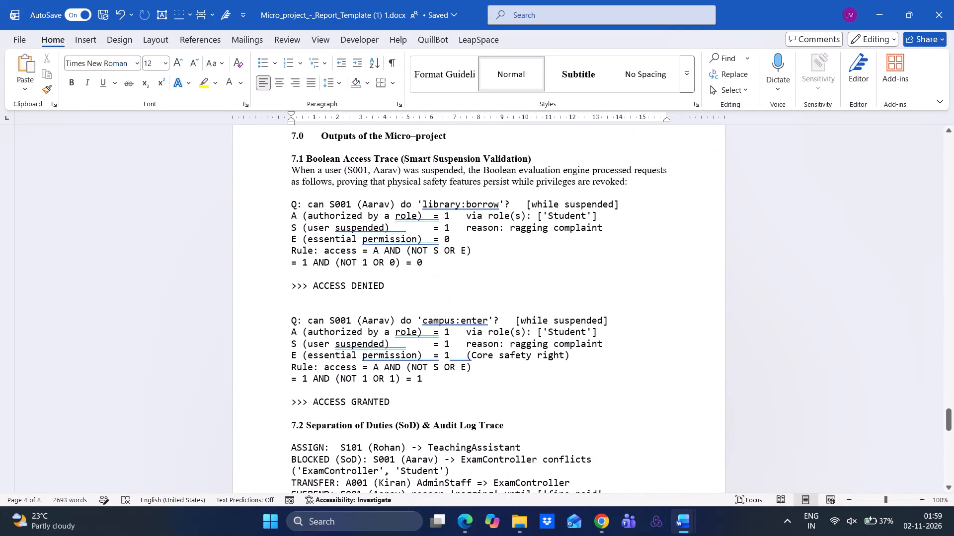
pyautogui.scroll(-3, 494, 270)
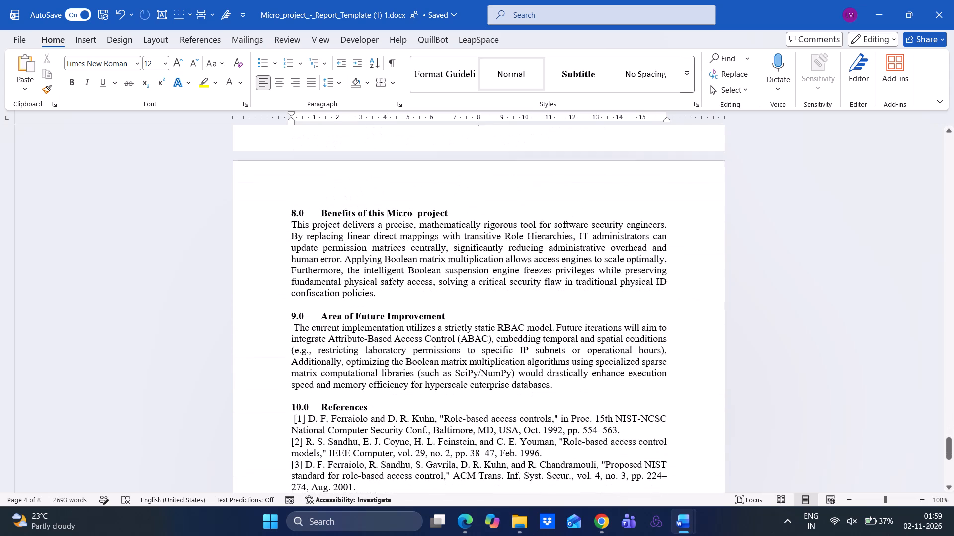
# Review the report's Benefits, Area of Future Improvement and References sections, and return to its first page.
pyautogui.scroll(-7, 494, 270)
pyautogui.scroll(6, 494, 270)
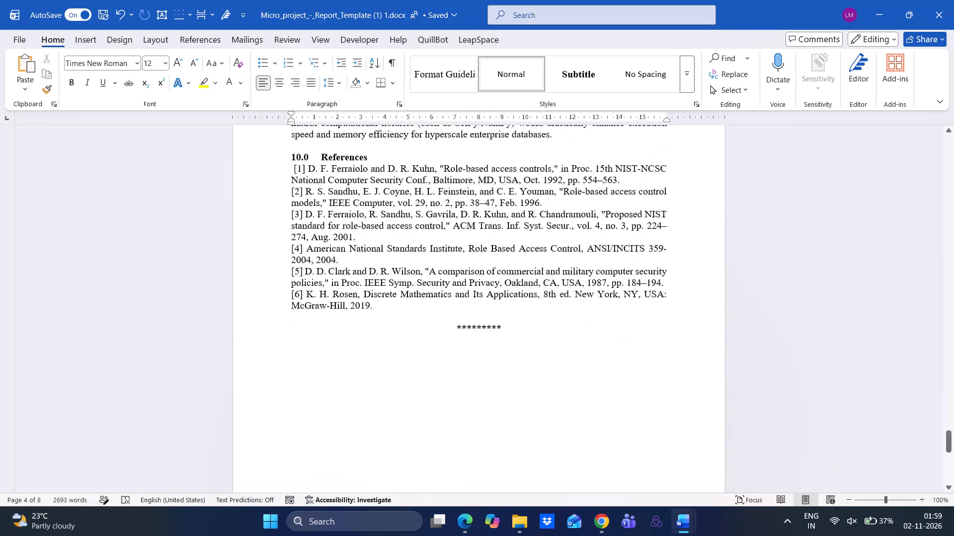
pyautogui.scroll(10, 494, 270)
pyautogui.scroll(20, 494, 270)
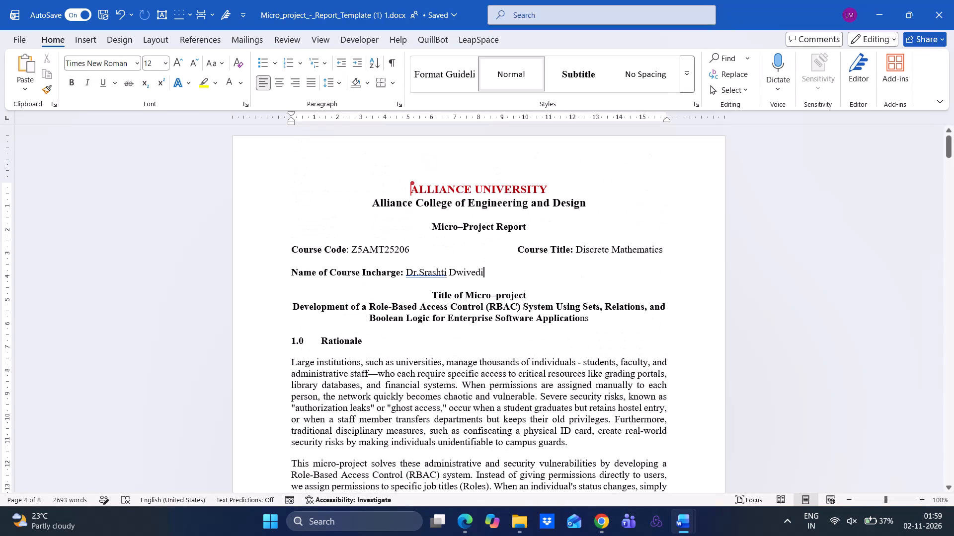
# Save the Discrete Mathematics micro-project report.
pyautogui.hotkey('ctrl', 's')
# Check the HP Ink Tank printer's paper and quality properties and print one copy of the whole report, one-sided on A4 in black ink only.
pyautogui.hotkey('ctrl', 'p')
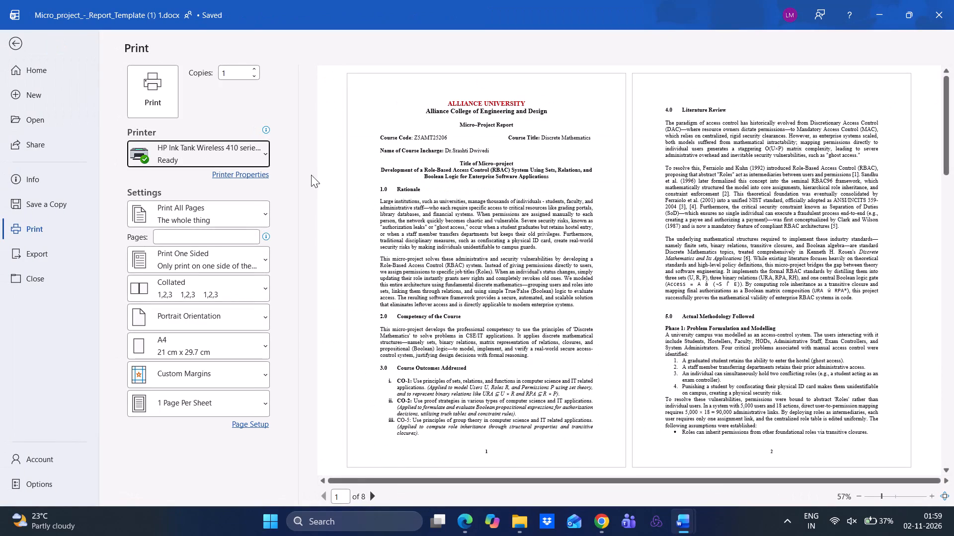
pyautogui.click(278, 146)
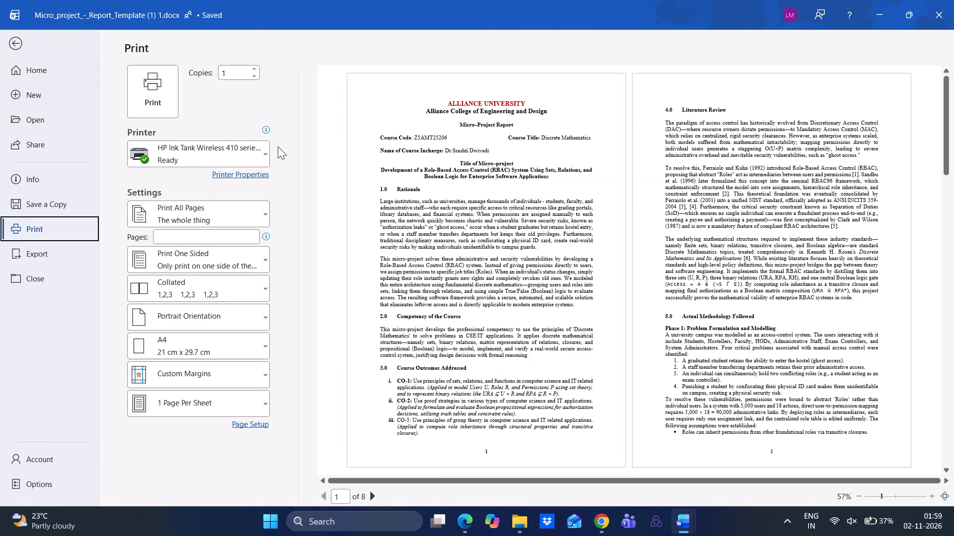
pyautogui.click(278, 146)
pyautogui.click(278, 146)
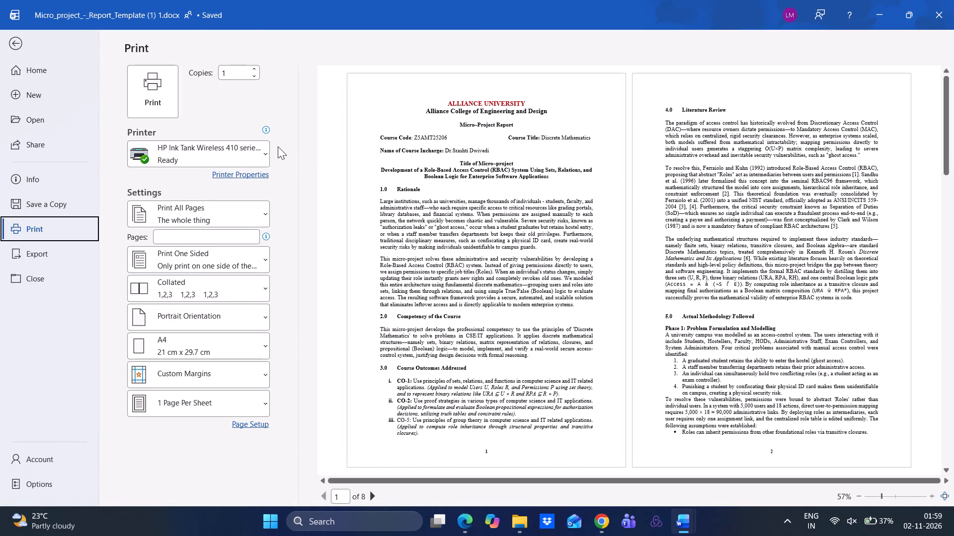
pyautogui.click(278, 146)
pyautogui.click(278, 146)
pyautogui.click(278, 146)
pyautogui.click(278, 146)
pyautogui.click(246, 176)
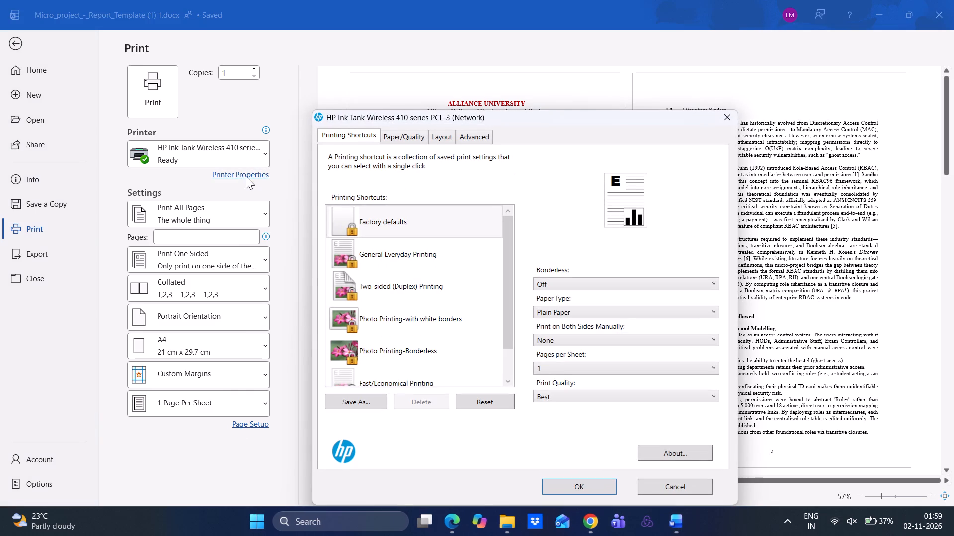
pyautogui.click(410, 134)
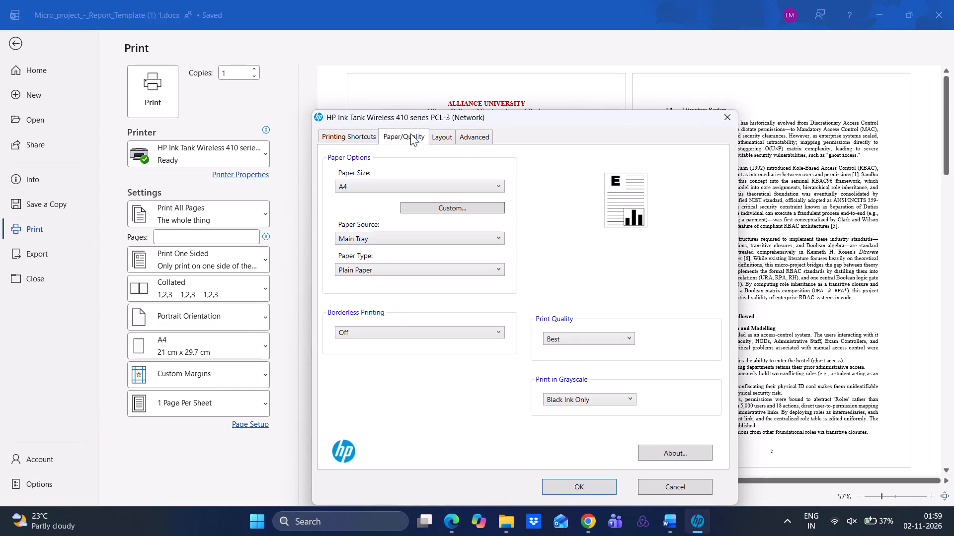
pyautogui.click(586, 482)
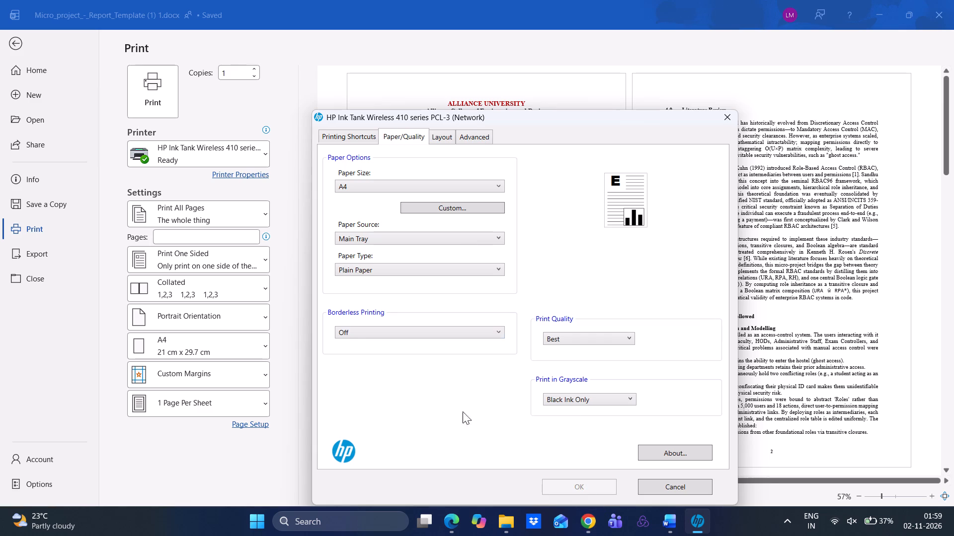
pyautogui.click(166, 87)
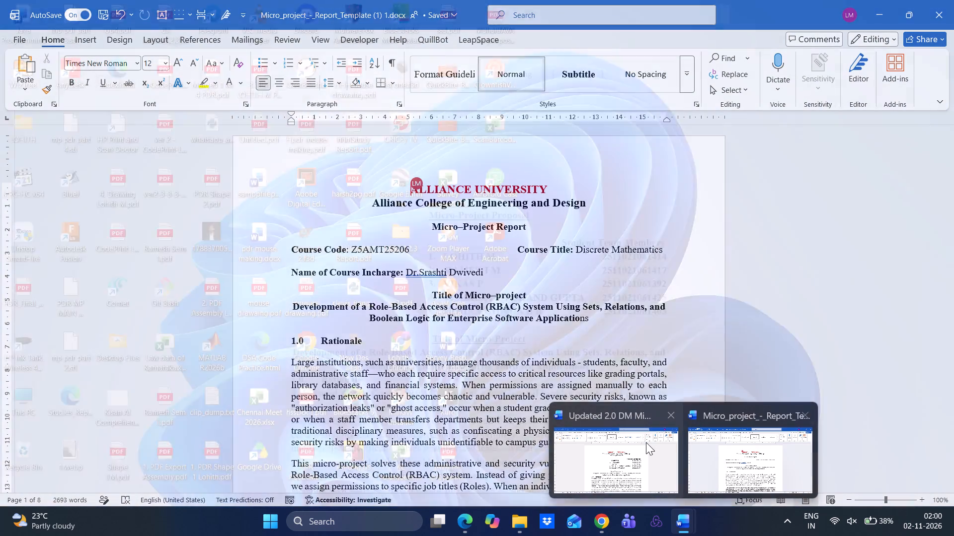
# Close the Word document whose name starts with Updated 2.0 DM.
pyautogui.click(675, 417)
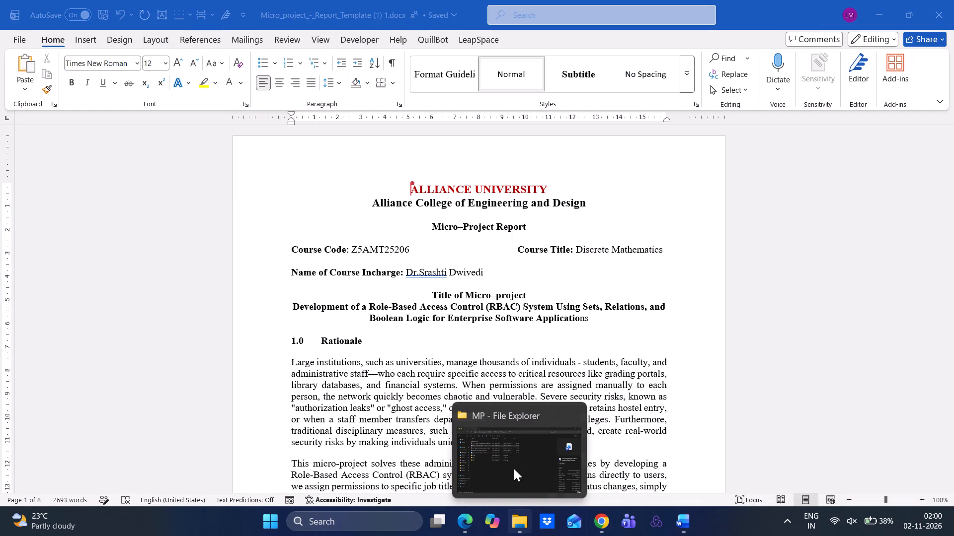
# Switch to File Explorer and open the Rubrics folder under NLM > SEM III > DM > MP.
pyautogui.click(514, 469)
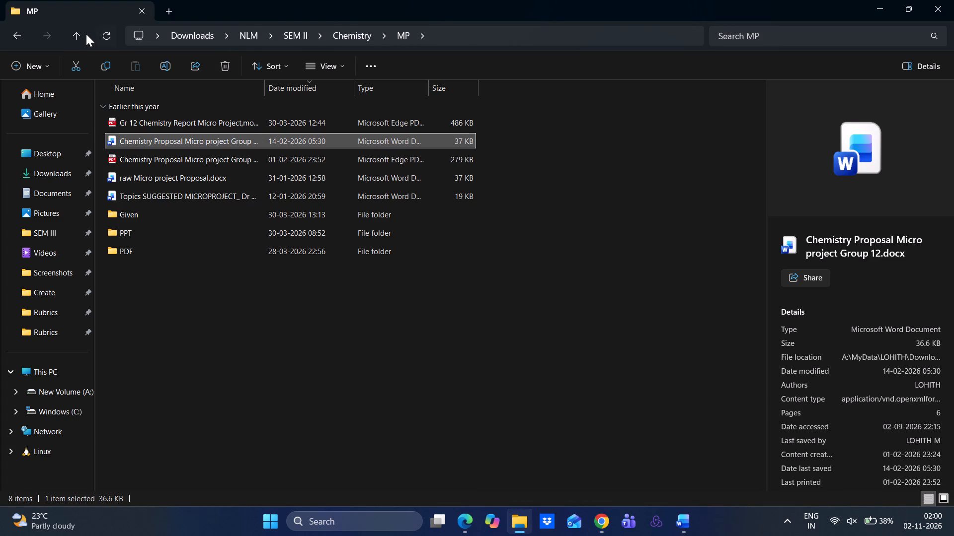
pyautogui.click(82, 31)
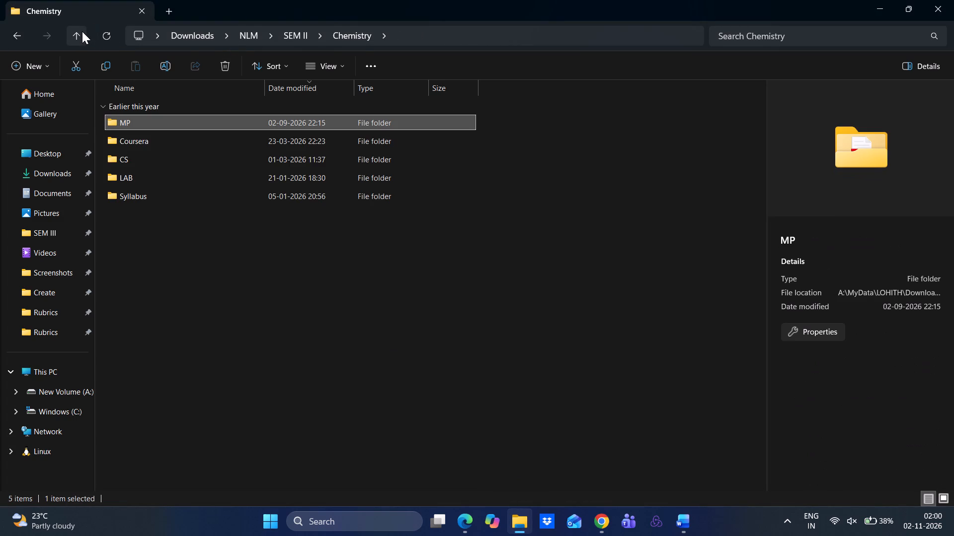
pyautogui.click(288, 28)
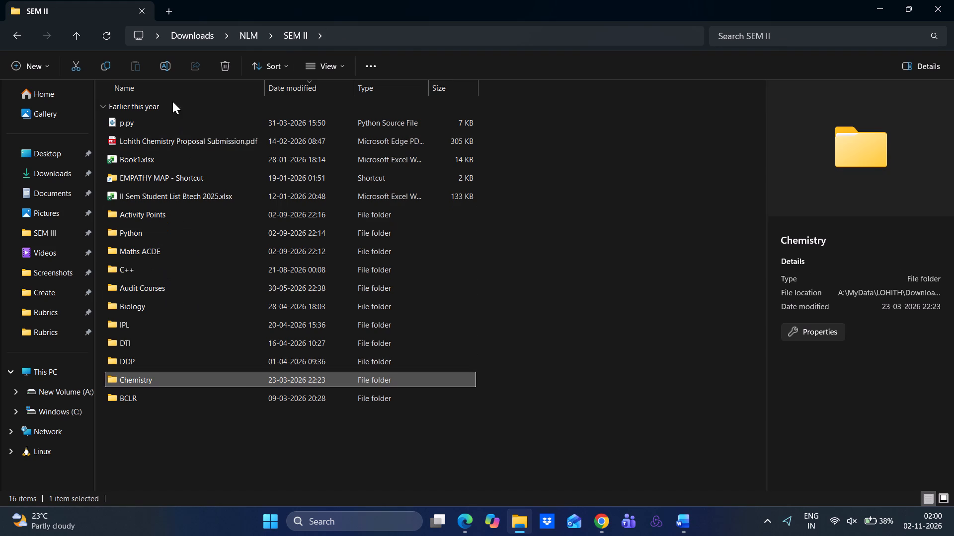
pyautogui.click(248, 35)
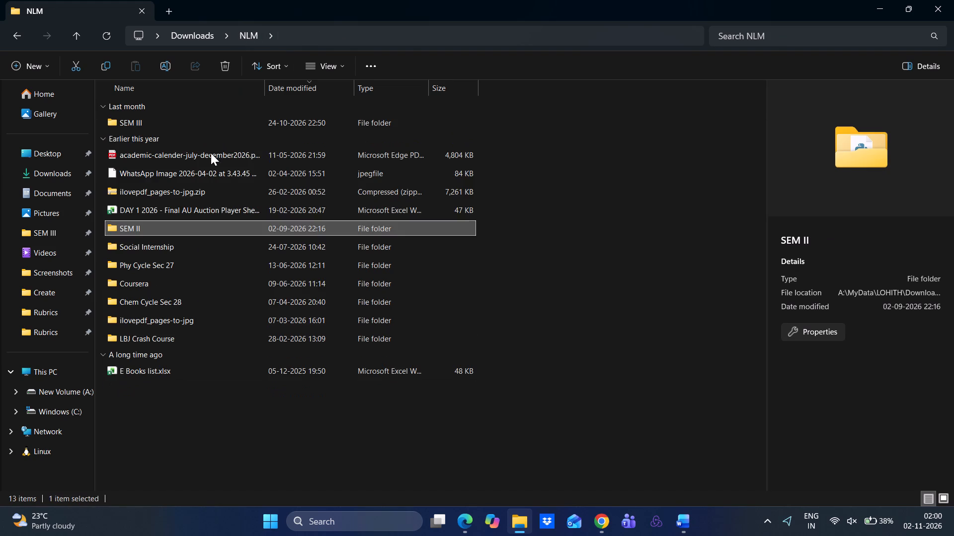
pyautogui.doubleClick(172, 126)
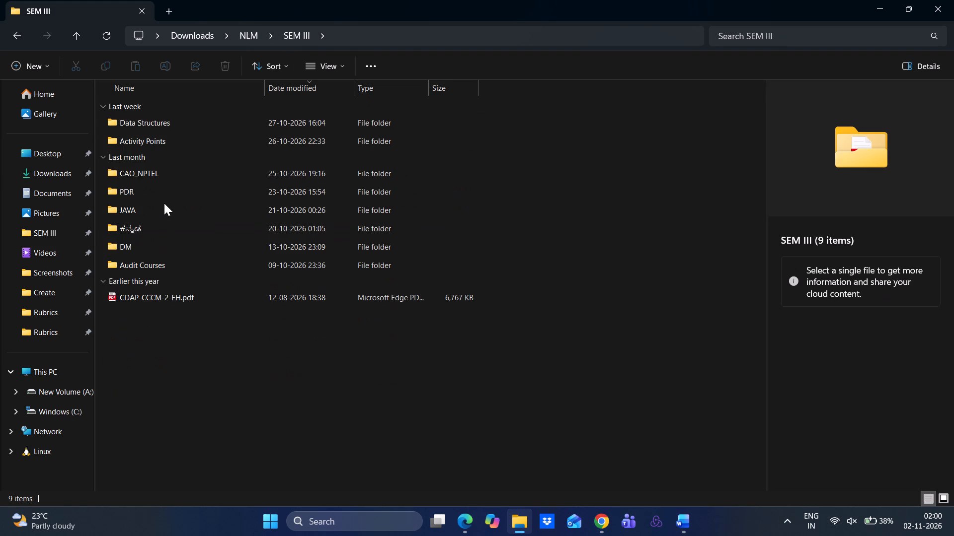
pyautogui.doubleClick(162, 241)
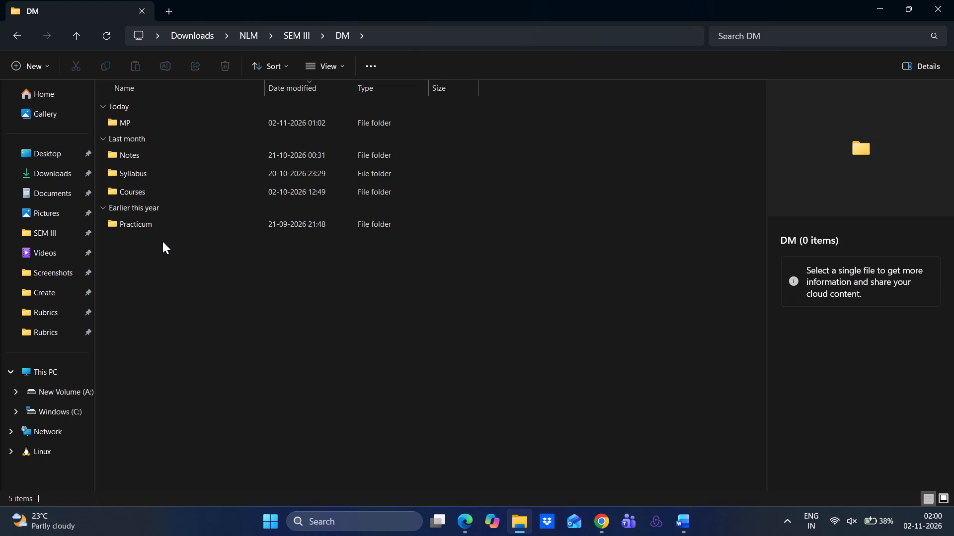
pyautogui.doubleClick(156, 121)
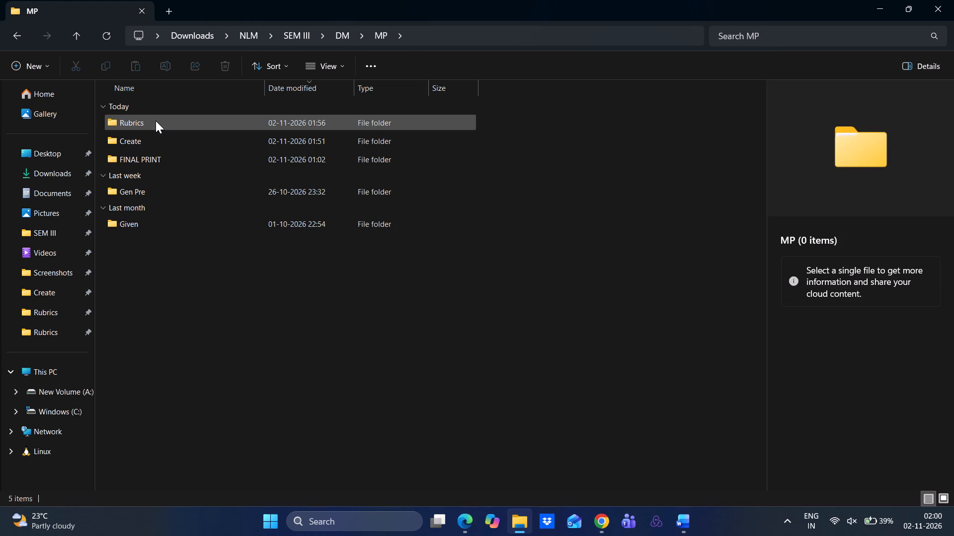
pyautogui.doubleClick(156, 121)
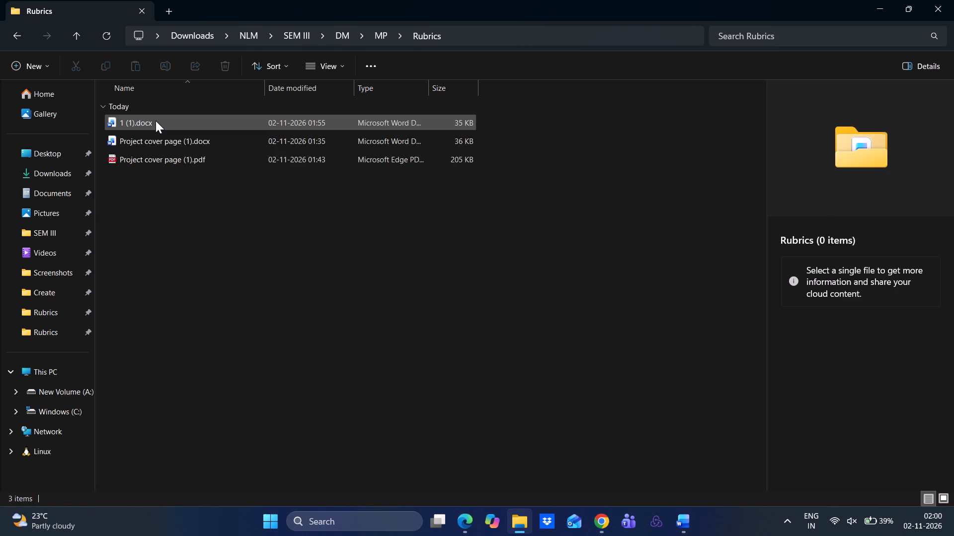
# Make four copies of 1 (1).docx in the Rubrics folder and sort the files by name in ascending order.
pyautogui.click(156, 121)
pyautogui.hotkey('ctrl', 'c')
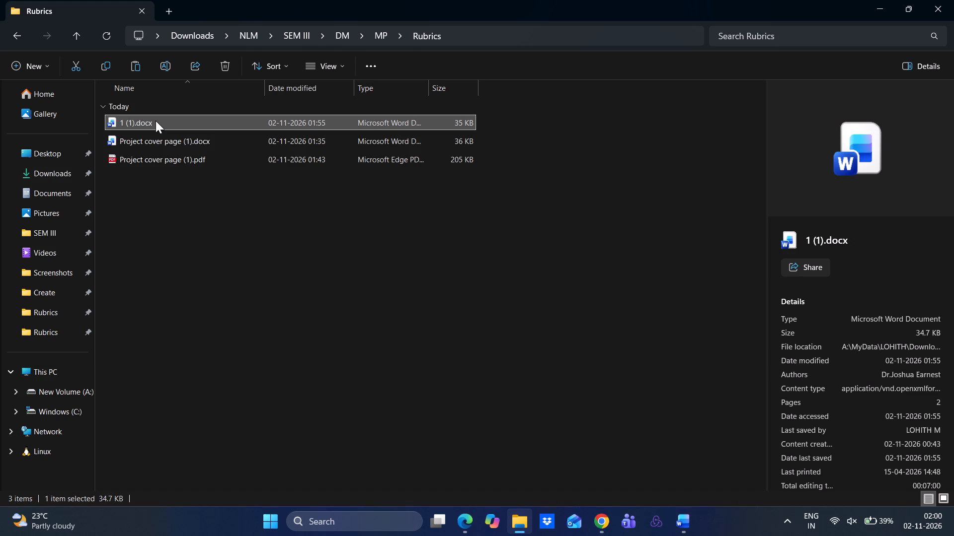
pyautogui.hotkey('ctrl', 'v')
pyautogui.hotkey('ctrl', 'v')
pyautogui.hotkey('ctrl', 'v')
pyautogui.hotkey('ctrl', 'v')
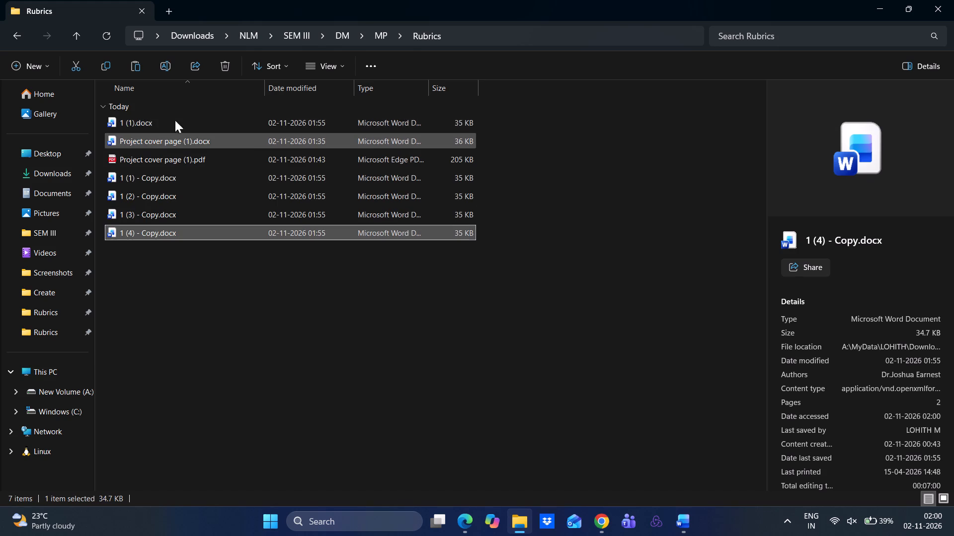
pyautogui.click(158, 83)
pyautogui.click(158, 83)
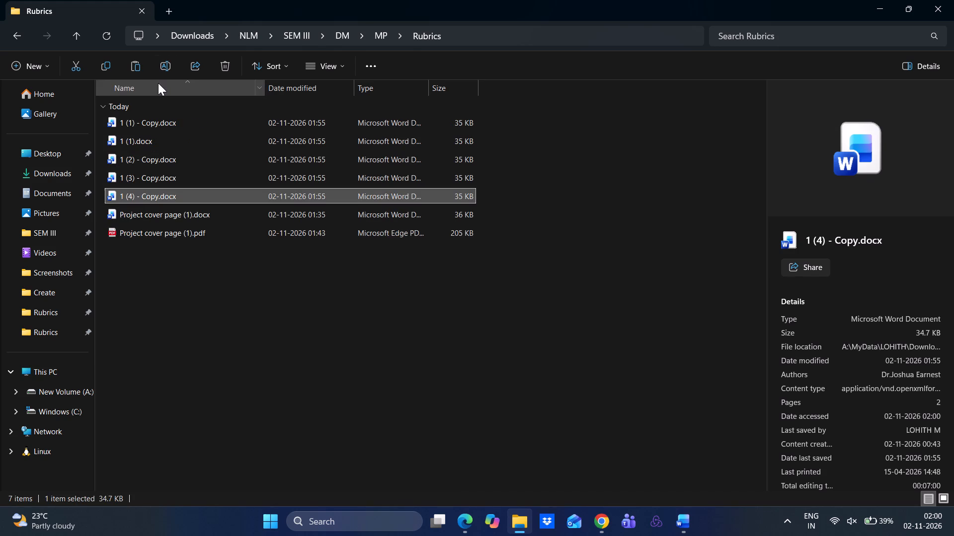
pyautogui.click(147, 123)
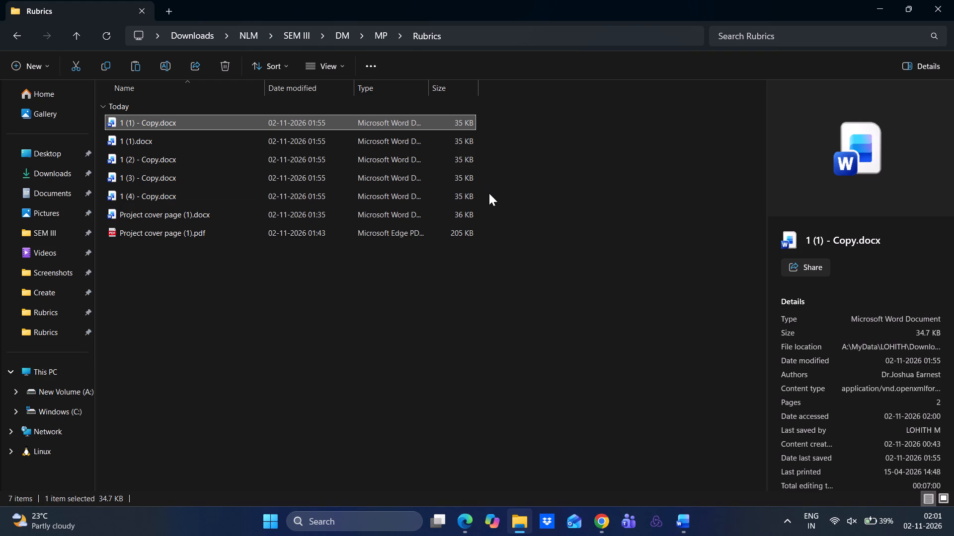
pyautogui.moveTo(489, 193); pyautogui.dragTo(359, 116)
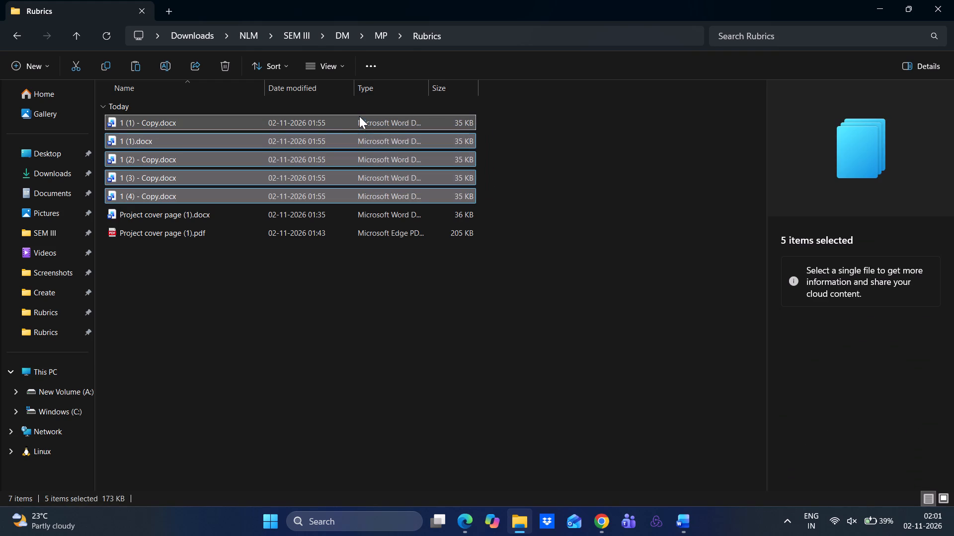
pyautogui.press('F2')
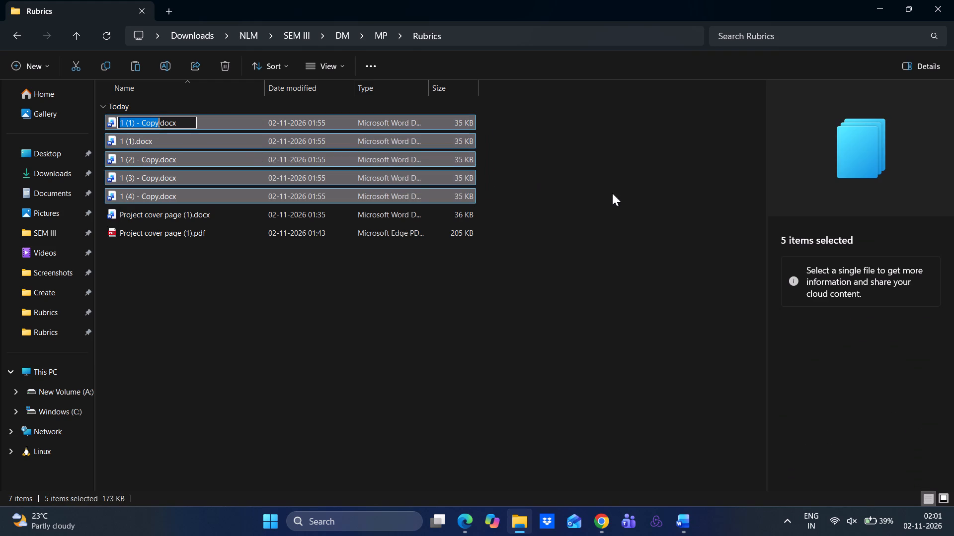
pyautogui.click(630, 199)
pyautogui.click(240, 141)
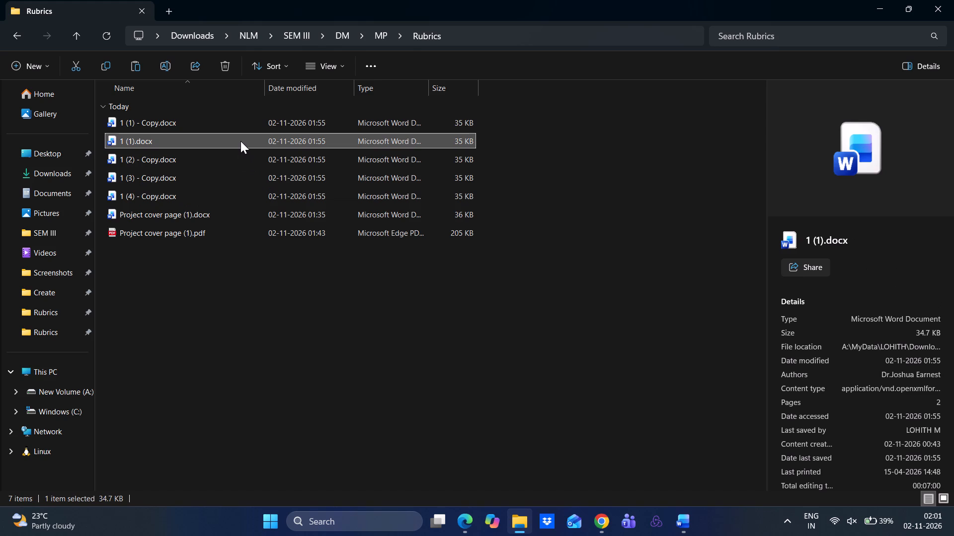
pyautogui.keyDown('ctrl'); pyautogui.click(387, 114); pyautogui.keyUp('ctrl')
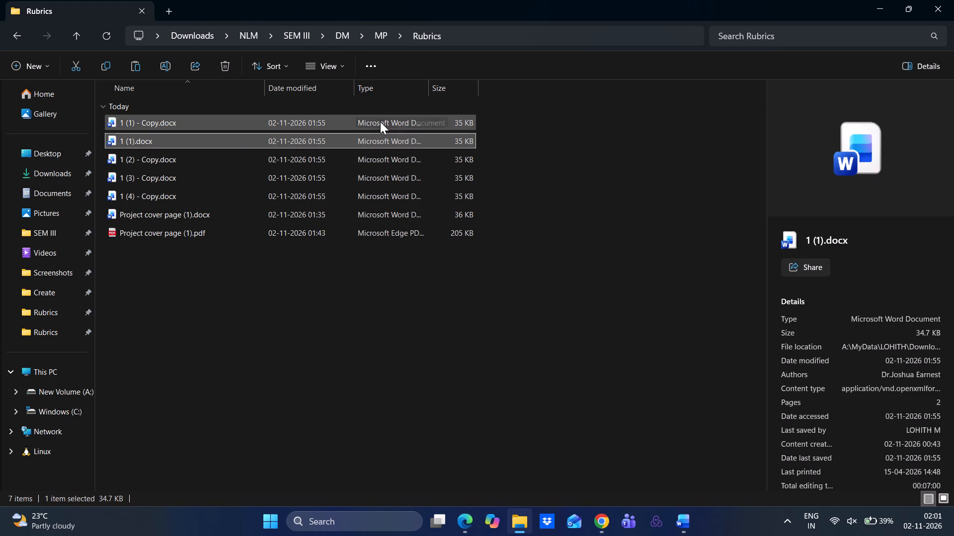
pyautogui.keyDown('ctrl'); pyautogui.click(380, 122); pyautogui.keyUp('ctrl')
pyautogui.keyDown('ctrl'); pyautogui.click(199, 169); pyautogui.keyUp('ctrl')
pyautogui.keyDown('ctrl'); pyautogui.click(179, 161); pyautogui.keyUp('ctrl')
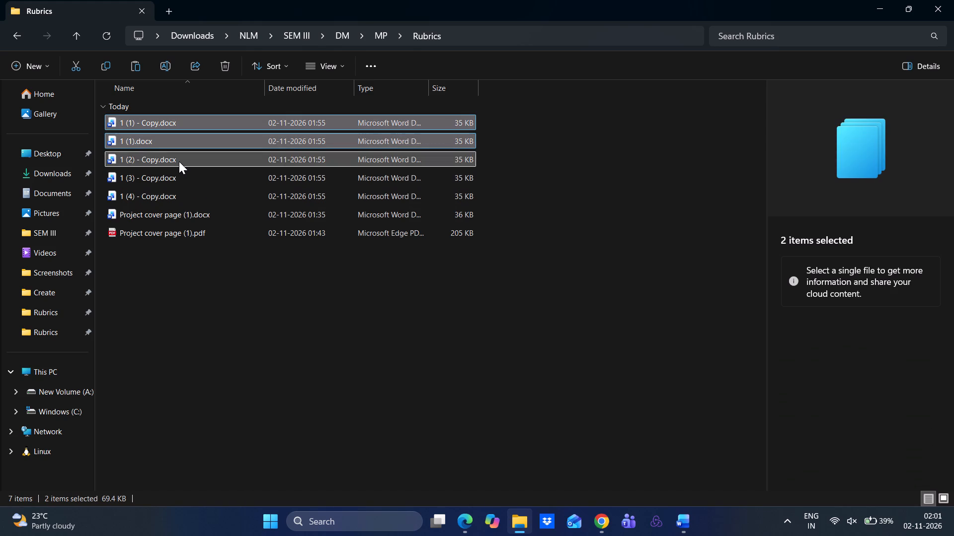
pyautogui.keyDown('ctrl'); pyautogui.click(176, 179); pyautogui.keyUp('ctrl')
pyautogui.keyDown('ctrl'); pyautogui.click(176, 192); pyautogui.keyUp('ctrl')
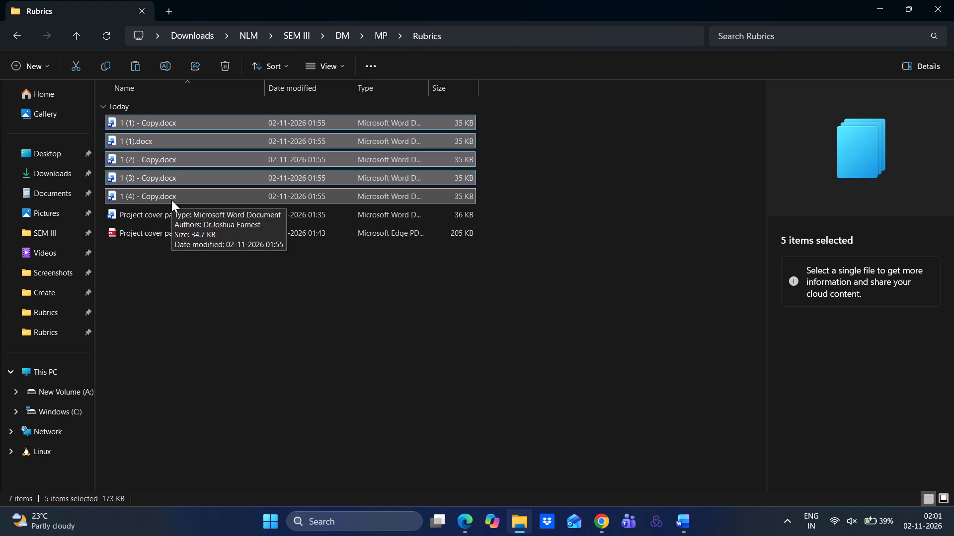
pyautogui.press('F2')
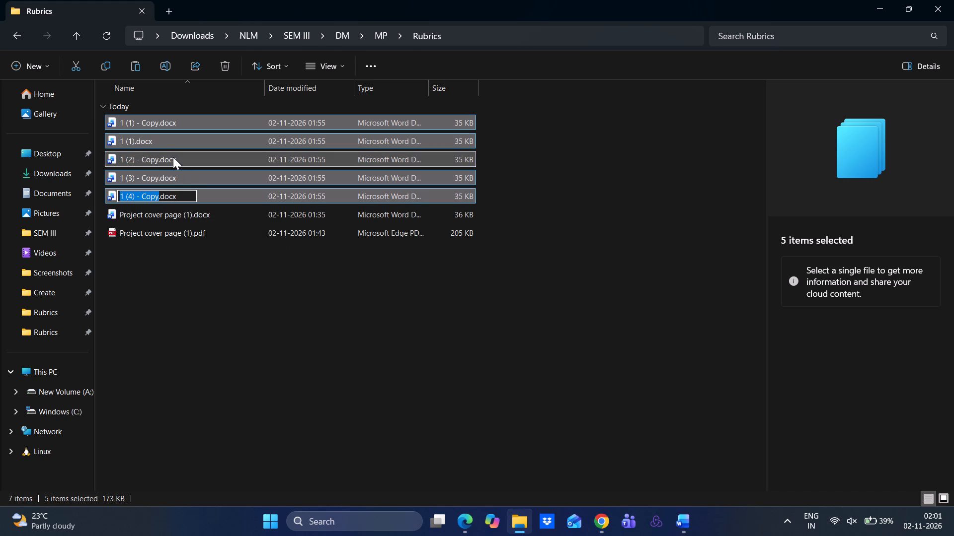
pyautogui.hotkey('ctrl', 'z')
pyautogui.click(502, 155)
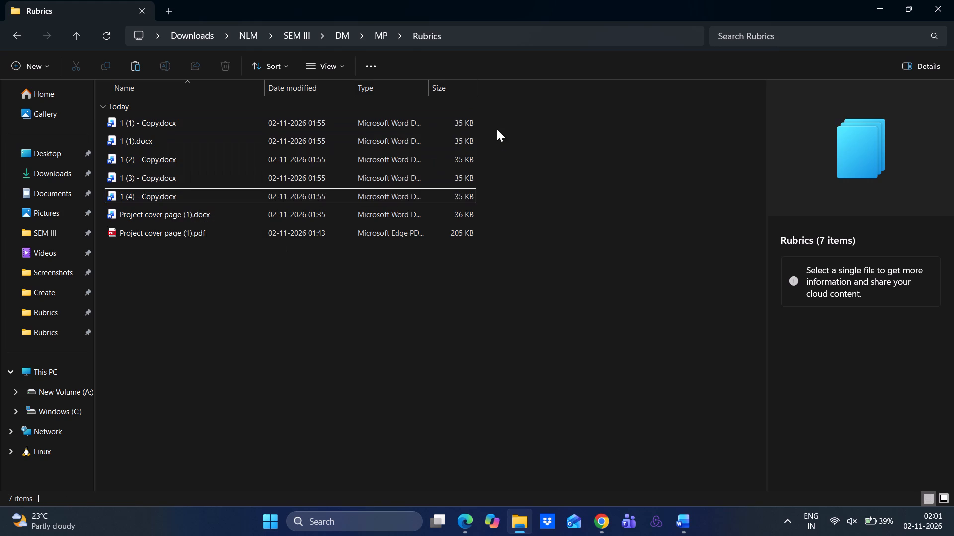
# Batch-rename 1 (1).docx and its four copies with the base name 1, starting from 1 (1).docx.
pyautogui.moveTo(503, 125); pyautogui.dragTo(374, 203)
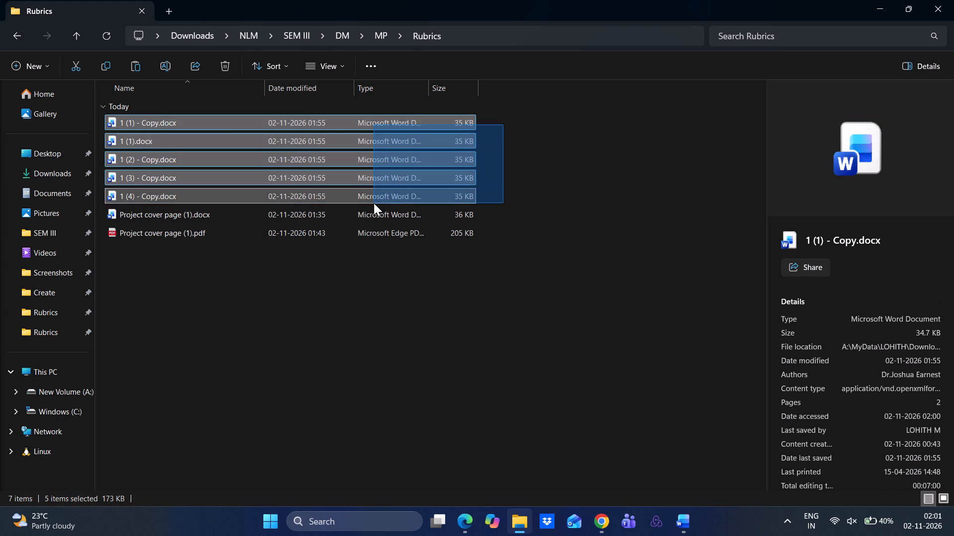
pyautogui.keyDown('ctrl'); pyautogui.click(196, 143); pyautogui.keyUp('ctrl')
pyautogui.keyDown('ctrl'); pyautogui.click(196, 143); pyautogui.keyUp('ctrl')
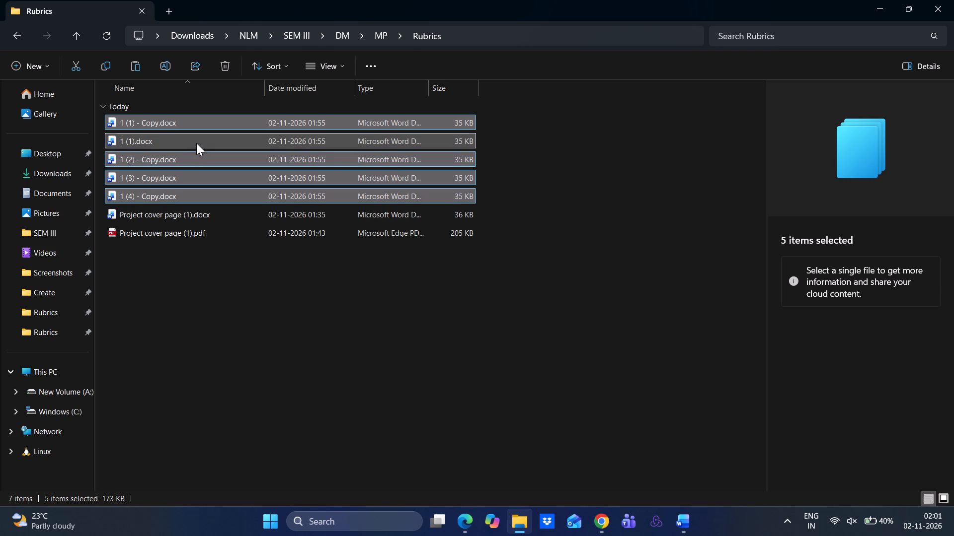
pyautogui.press('F2')
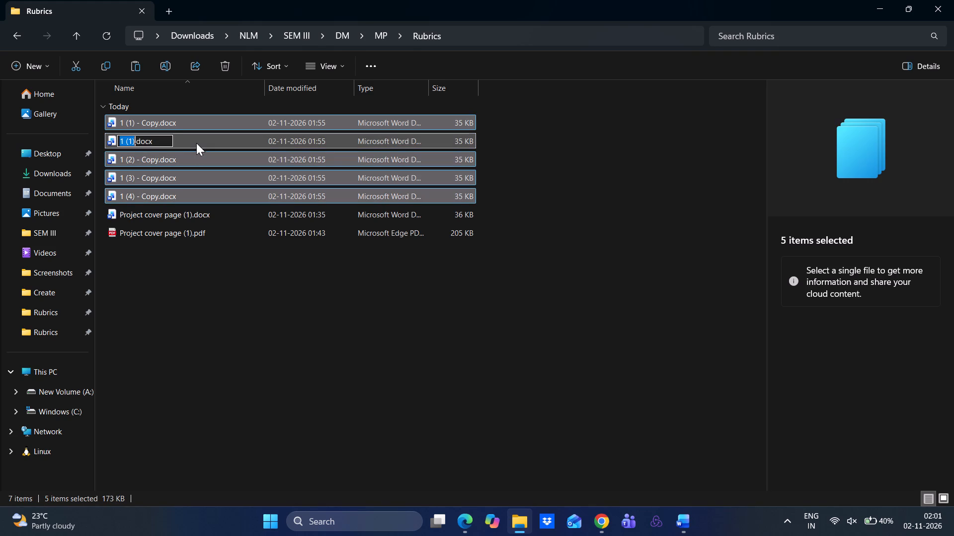
pyautogui.press('1')
pyautogui.press('Return')
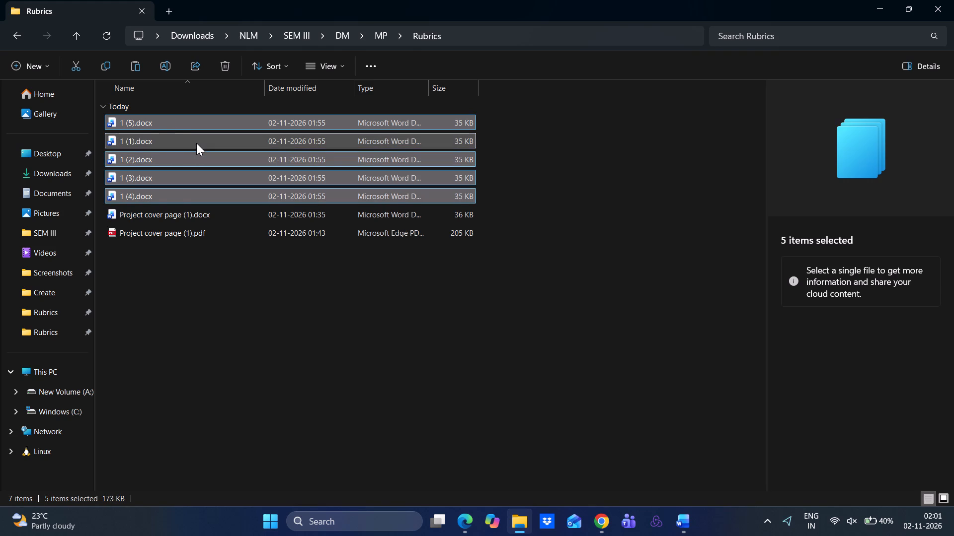
# Clear the file selection and re-sort the Rubrics folder by name in ascending order.
pyautogui.click(555, 142)
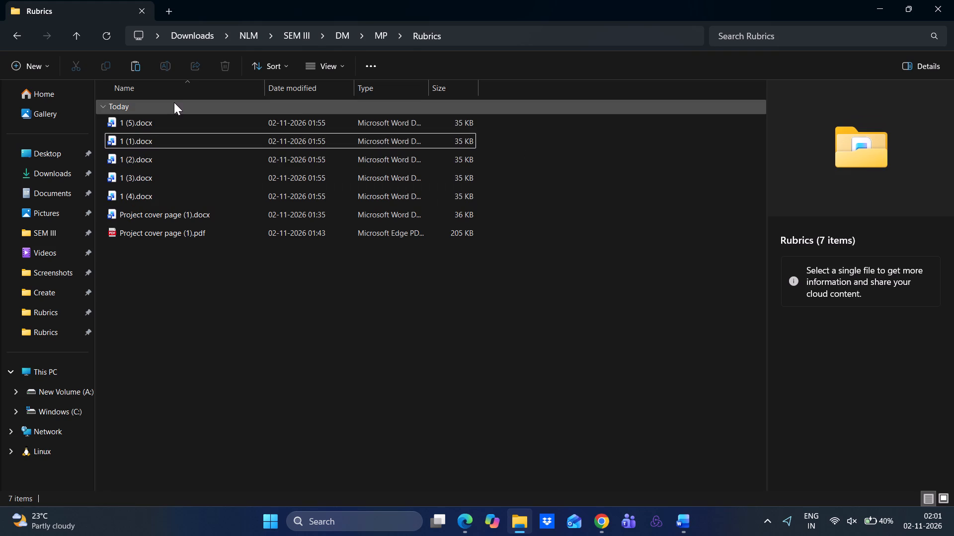
pyautogui.click(173, 103)
pyautogui.click(173, 103)
pyautogui.click(149, 86)
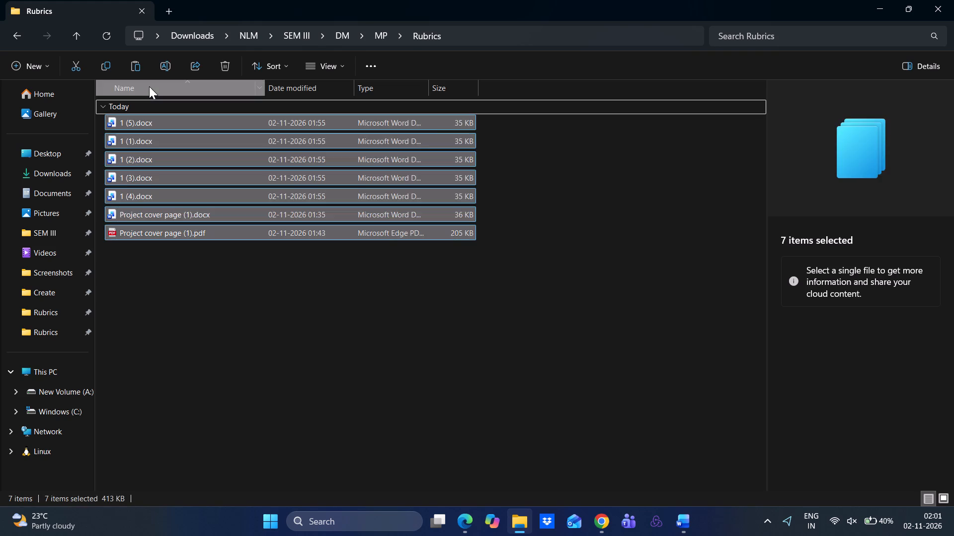
pyautogui.click(149, 86)
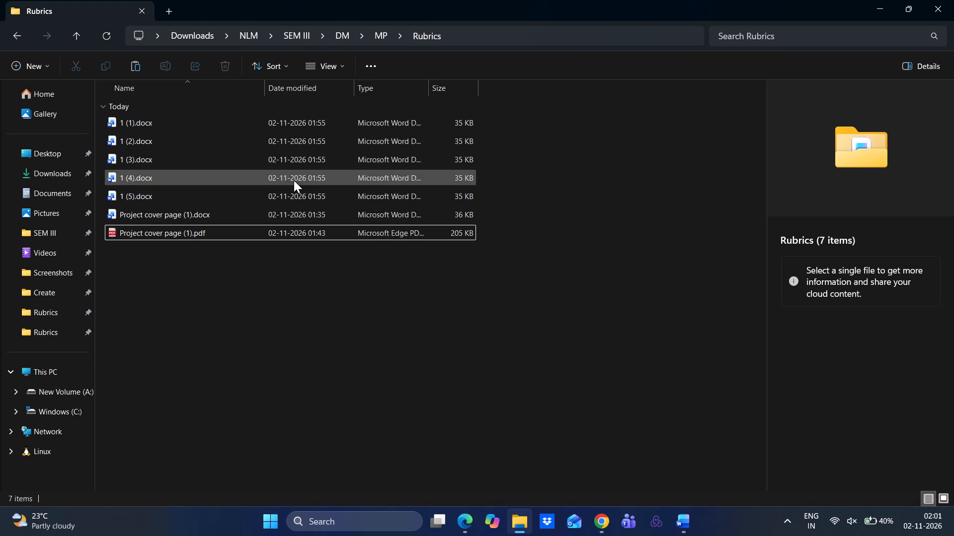
# Open 1 (1).docx from the Rubrics folder to check it, save it and close it.
pyautogui.doubleClick(138, 123)
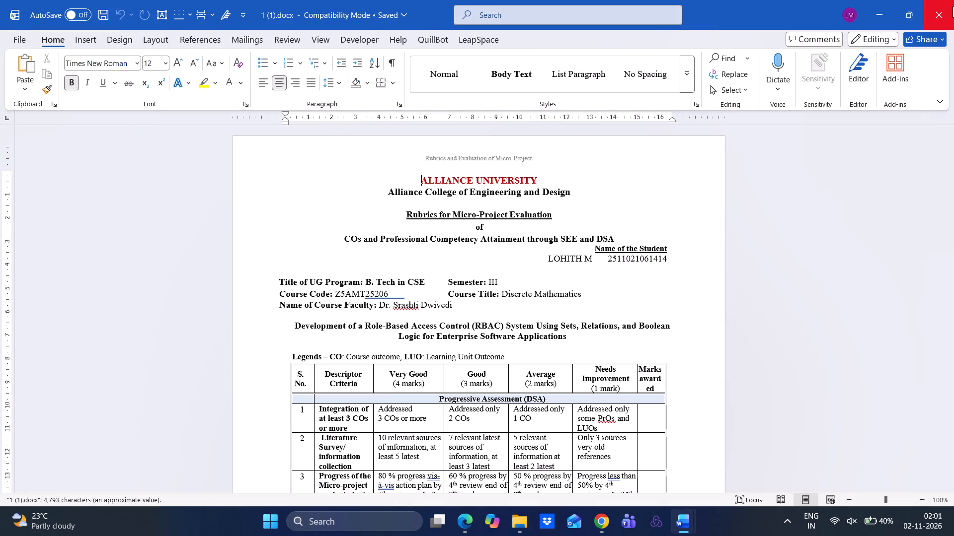
pyautogui.hotkey('ctrl', 's')
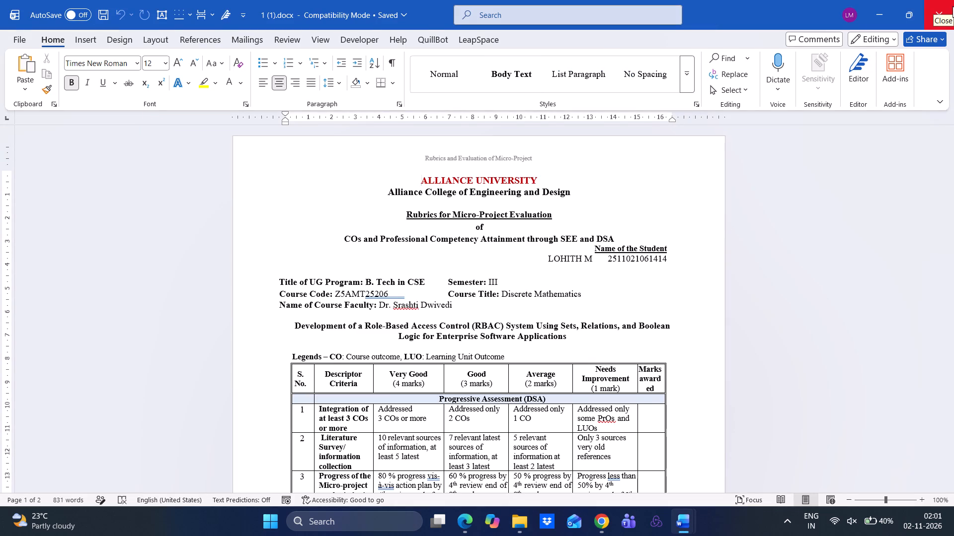
pyautogui.click(953, 6)
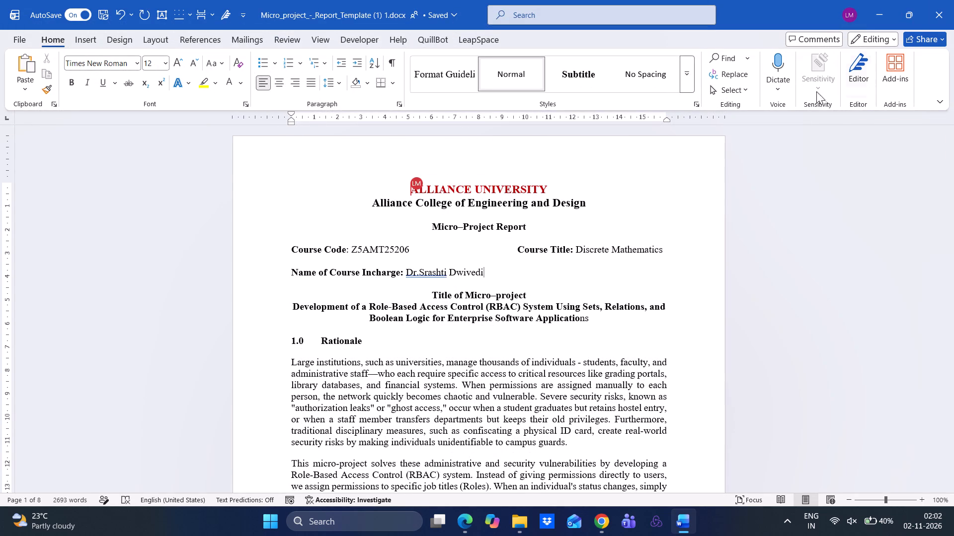
# Open 1 (2).docx and Project cover page (1).docx from the Rubrics folder in Word.
pyautogui.hotkey('alt', 'Tab')
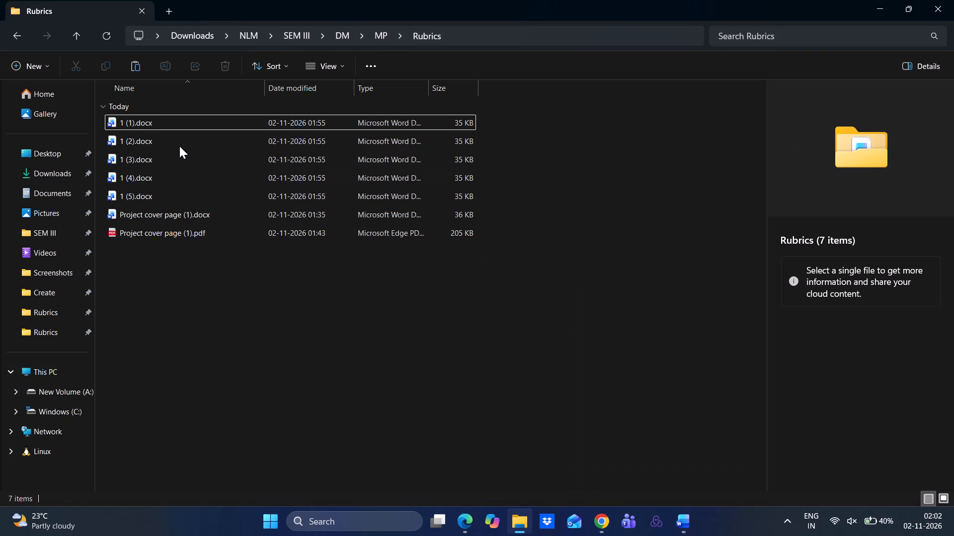
pyautogui.doubleClick(179, 146)
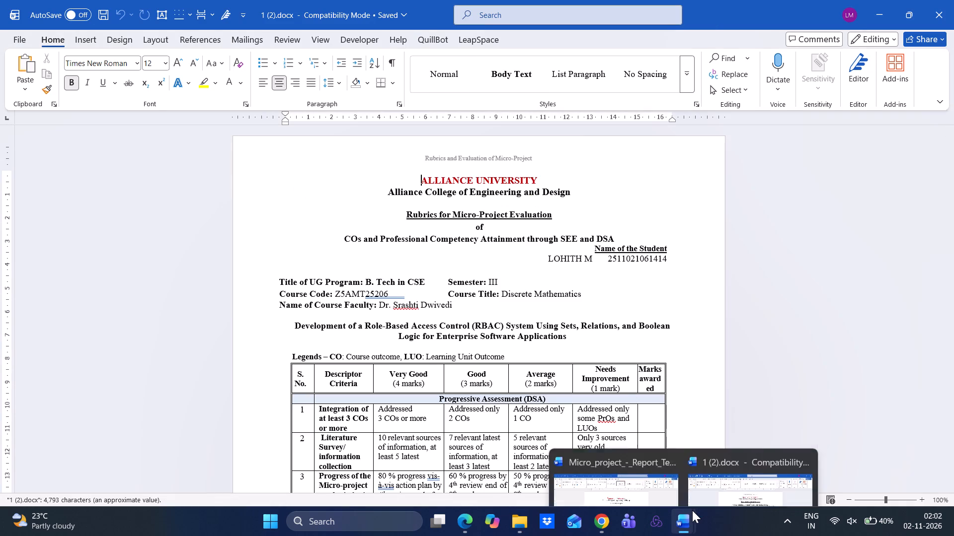
pyautogui.hotkey('alt', 'Tab')
pyautogui.hotkey('alt', 'Tab')
pyautogui.hotkey('alt', 'Tab')
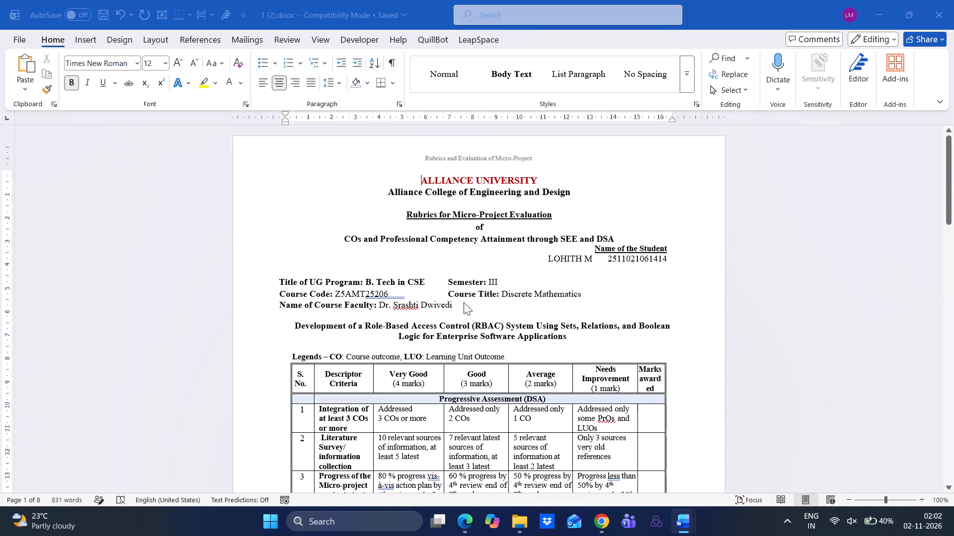
pyautogui.hotkey('alt', 'Tab')
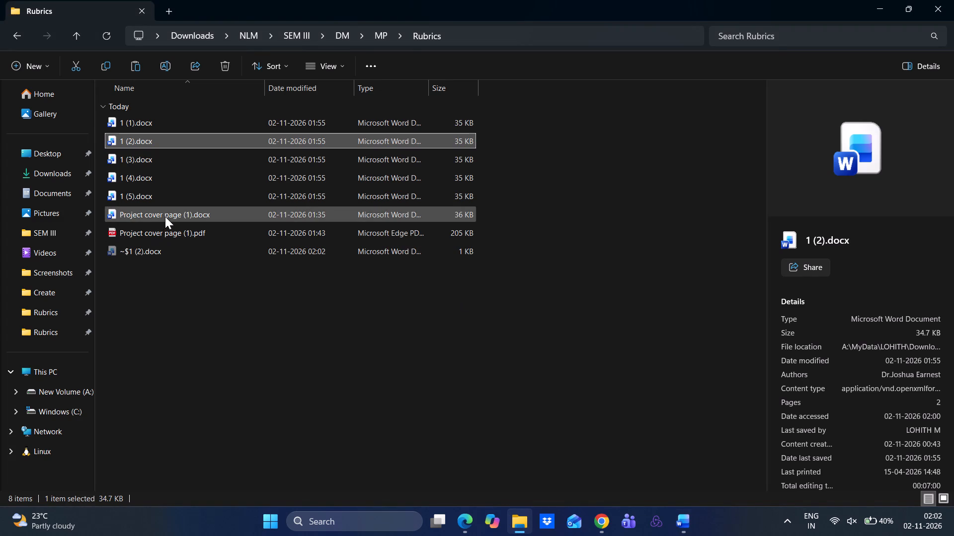
pyautogui.doubleClick(165, 216)
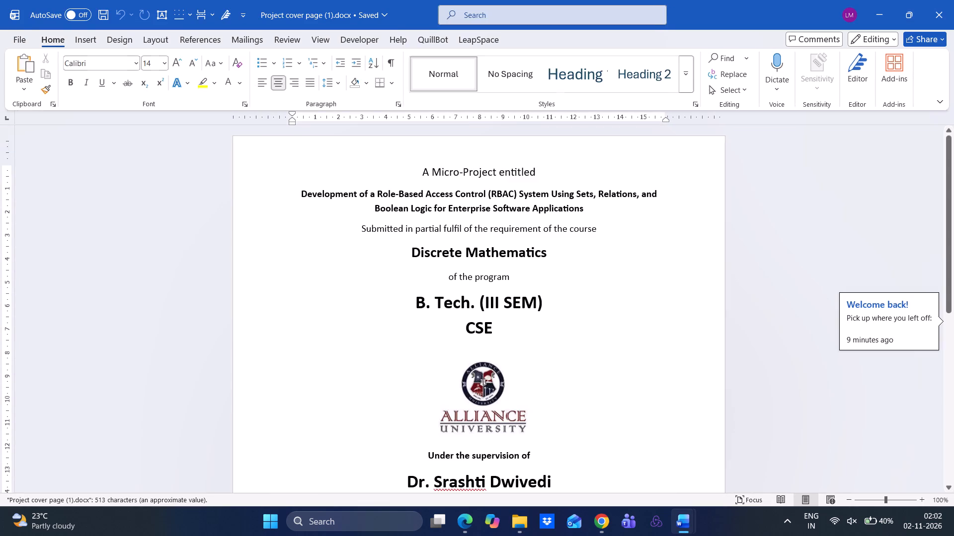
# Replace the student name in 1 (2).docx with the second student's name from the cover page, pasted as unformatted text.
pyautogui.scroll(-2, 522, 265)
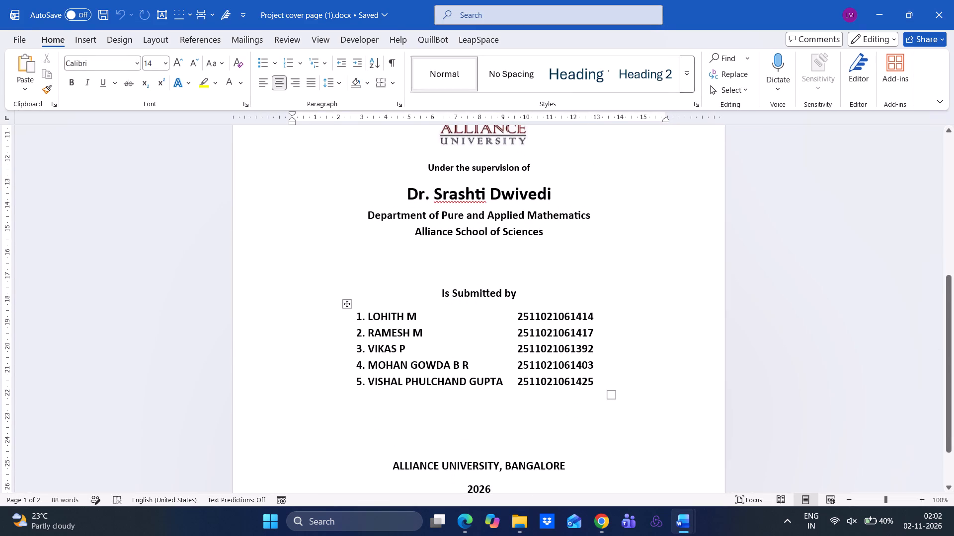
pyautogui.moveTo(422, 333); pyautogui.dragTo(369, 331)
pyautogui.hotkey('ctrl', 'c')
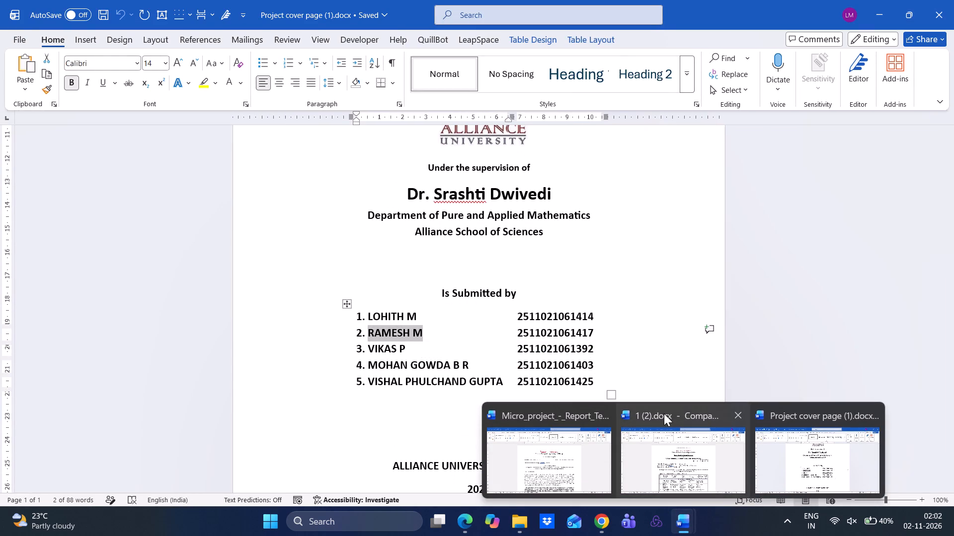
pyautogui.click(664, 413)
pyautogui.moveTo(591, 258); pyautogui.dragTo(558, 260)
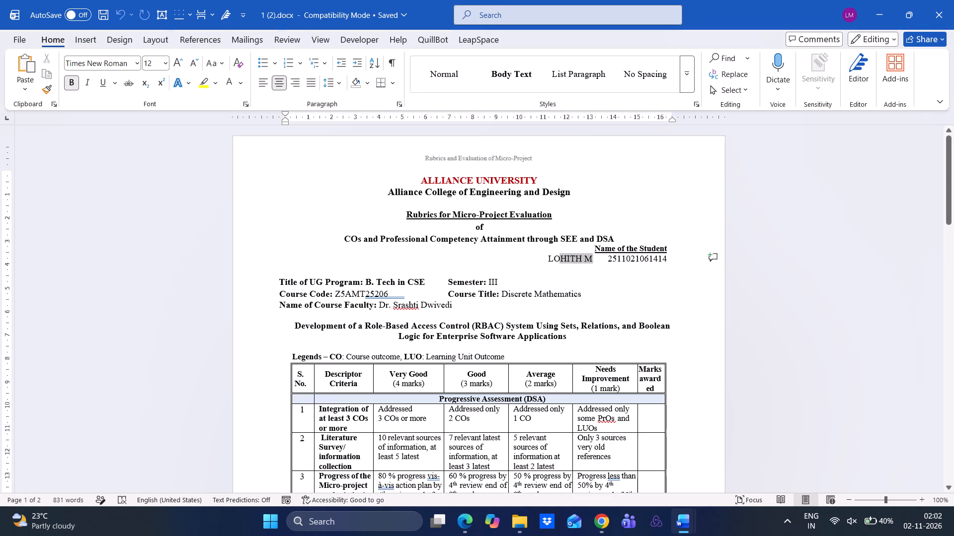
pyautogui.moveTo(558, 260); pyautogui.dragTo(552, 261)
pyautogui.hotkey('ctrl', 'shift', 'v')
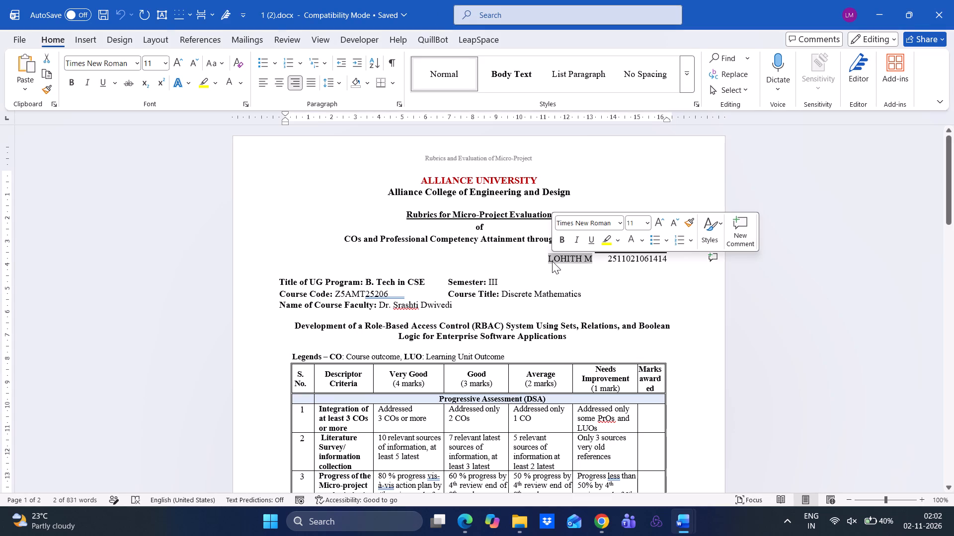
pyautogui.hotkey('ctrl', 'shift', 'v')
pyautogui.hotkey('ctrl', 'v')
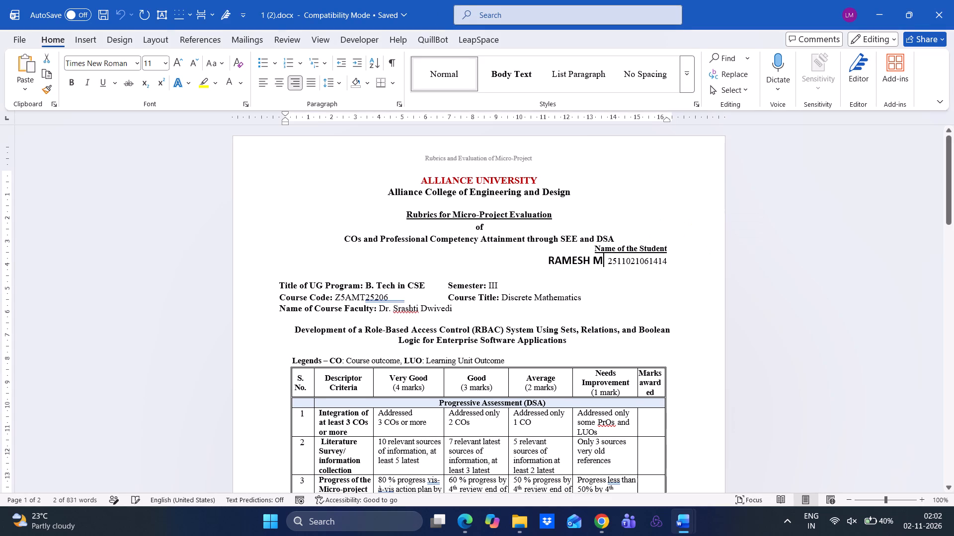
pyautogui.hotkey('ctrl', 'z')
pyautogui.hotkey('ctrl', 'shift', 'v')
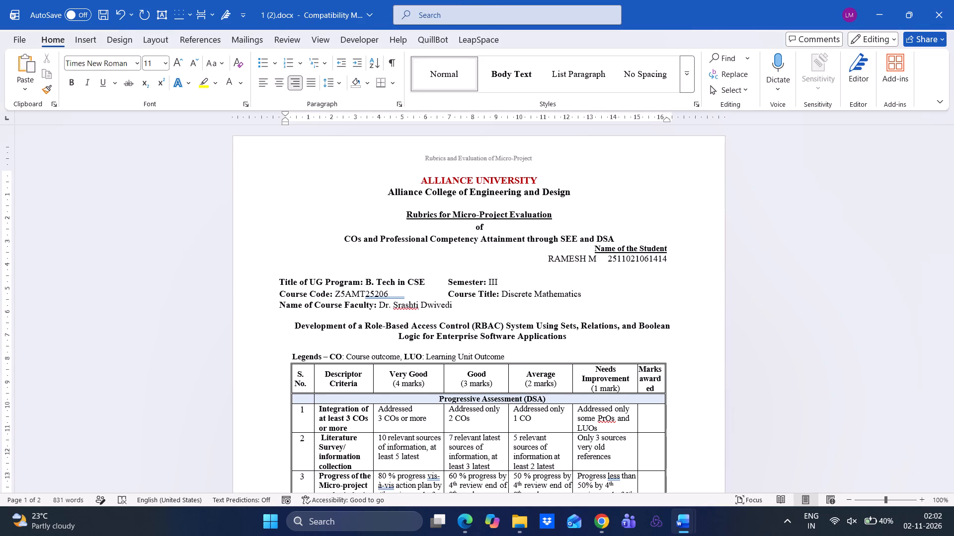
# Change the student ID number in 1 (2).docx to the second student's number, save the document and close it.
pyautogui.click(672, 258)
pyautogui.press('BackSpace')
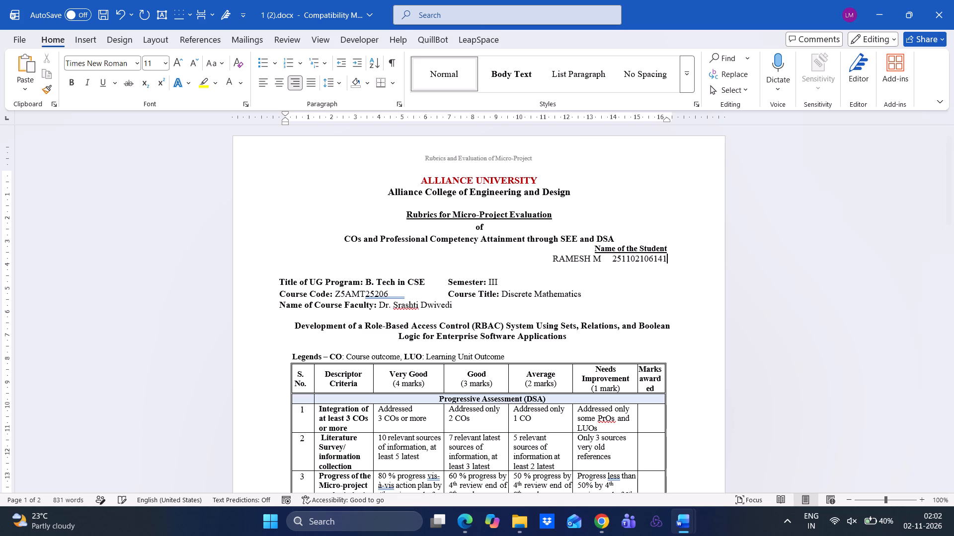
pyautogui.press('BackSpace')
pyautogui.write('17')
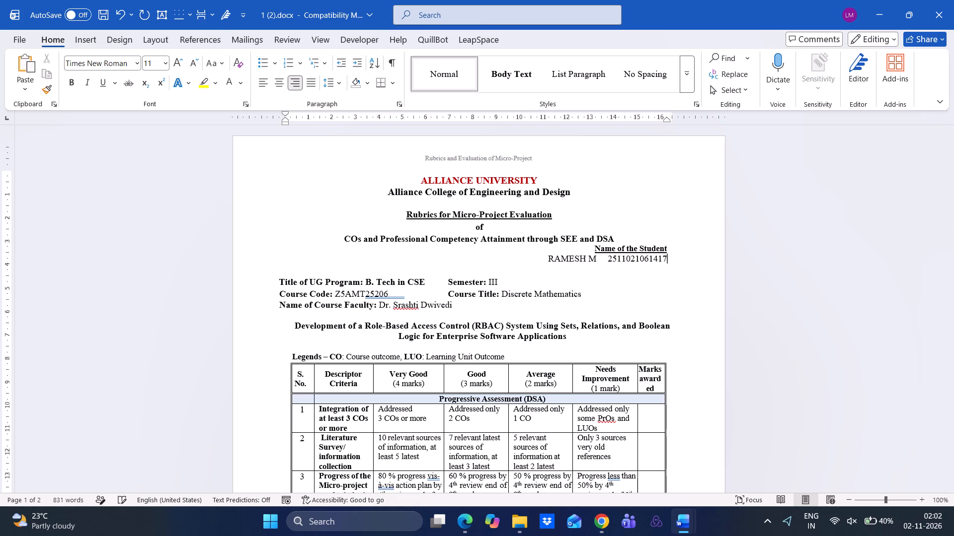
pyautogui.hotkey('ctrl', 's')
pyautogui.click(953, 0)
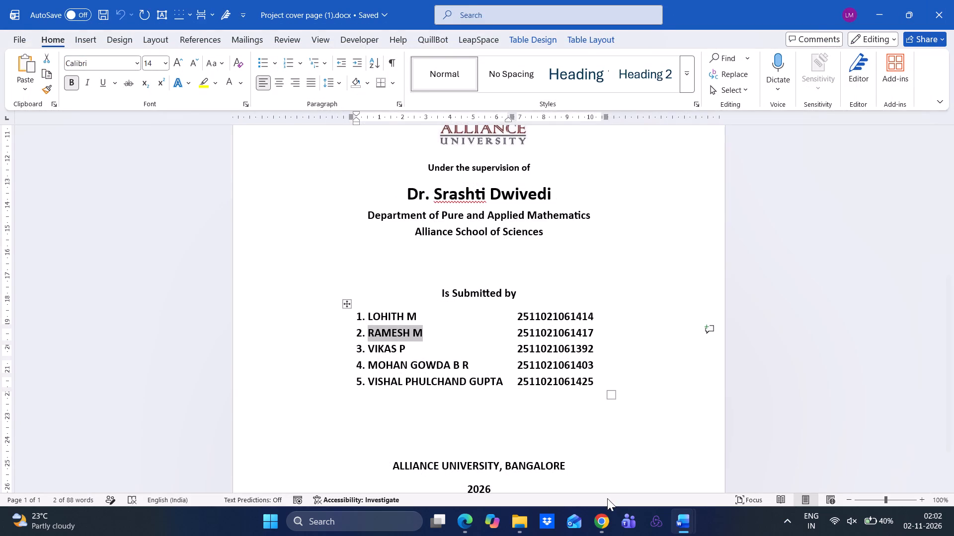
# Open 1 (3).docx and replace its student name with the third student's name from the cover page, pasted as unformatted text.
pyautogui.hotkey('alt', 'Tab')
pyautogui.doubleClick(136, 160)
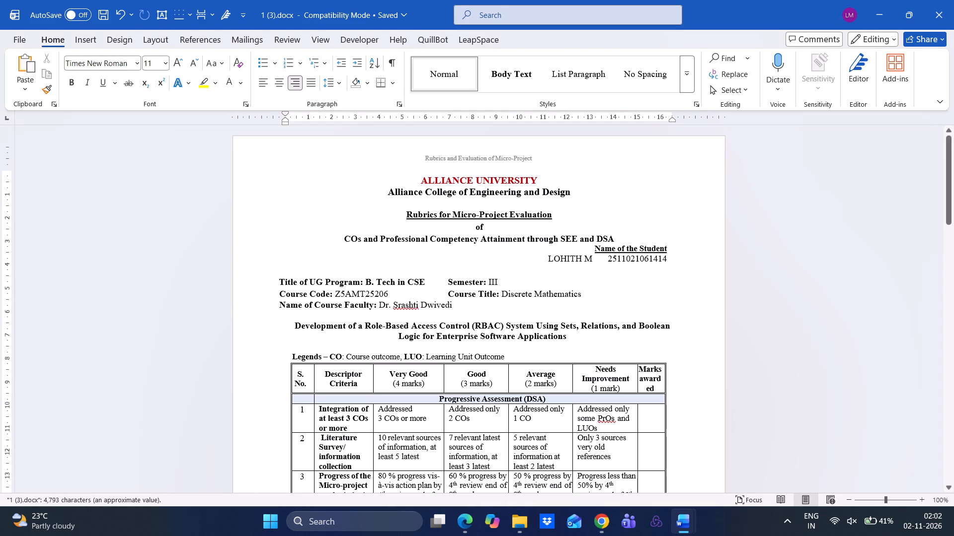
pyautogui.hotkey('alt', 'Tab')
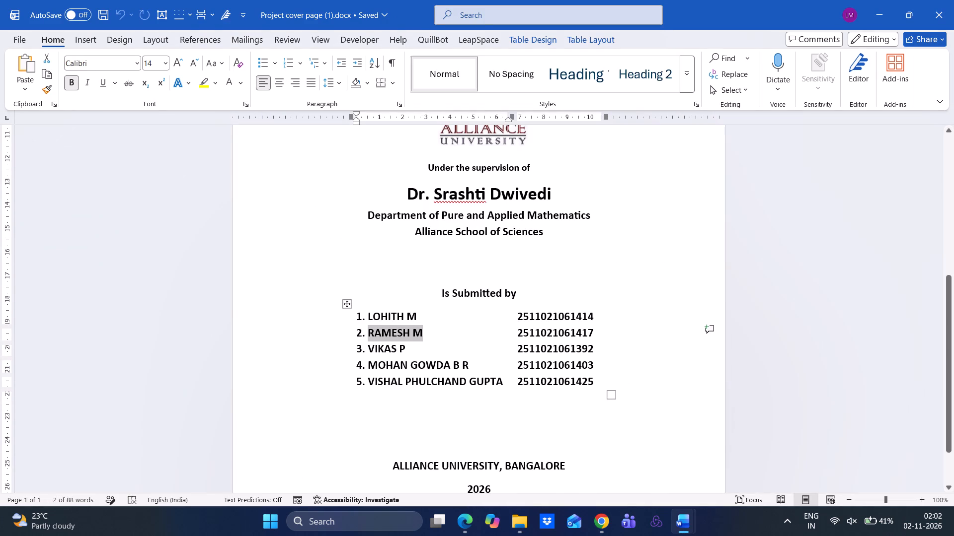
pyautogui.moveTo(417, 344); pyautogui.dragTo(373, 346)
pyautogui.hotkey('ctrl', 'c')
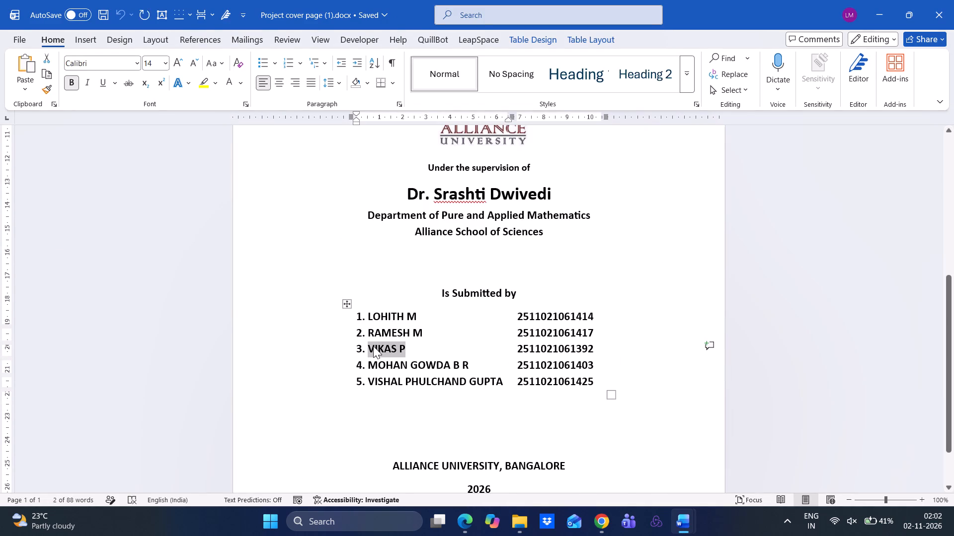
pyautogui.hotkey('alt', 'Tab')
pyautogui.moveTo(595, 259); pyautogui.dragTo(556, 257)
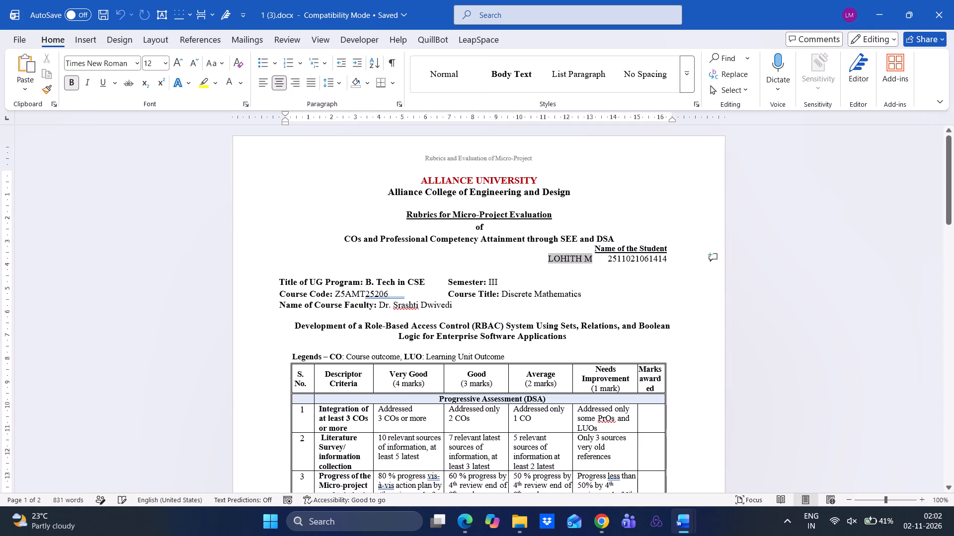
pyautogui.moveTo(556, 257); pyautogui.dragTo(556, 257)
pyautogui.hotkey('ctrl', 'shift', 'v')
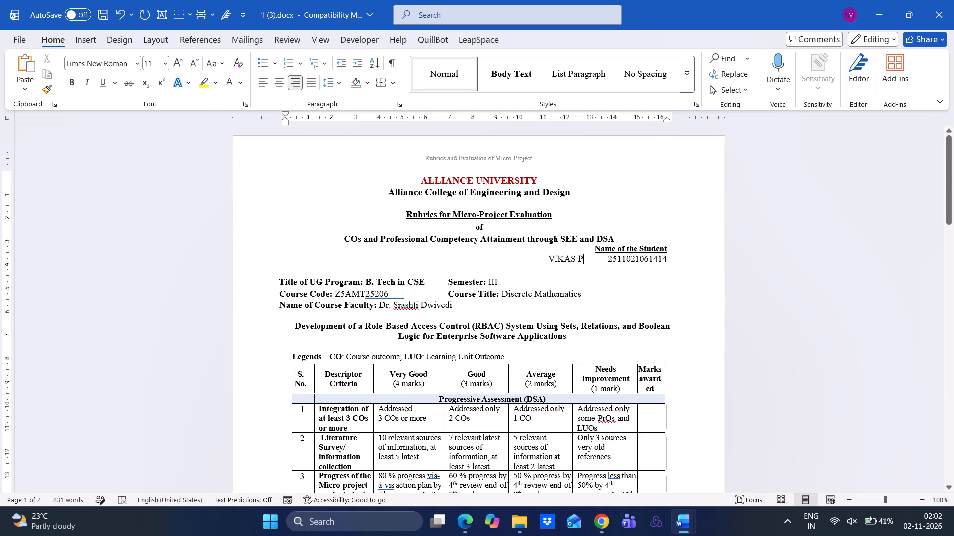
# Change the student ID number in 1 (3).docx to the third student's number, save the document and close it.
pyautogui.click(674, 261)
pyautogui.press('BackSpace')
pyautogui.press('BackSpace')
pyautogui.press('BackSpace')
pyautogui.press('BackSpace')
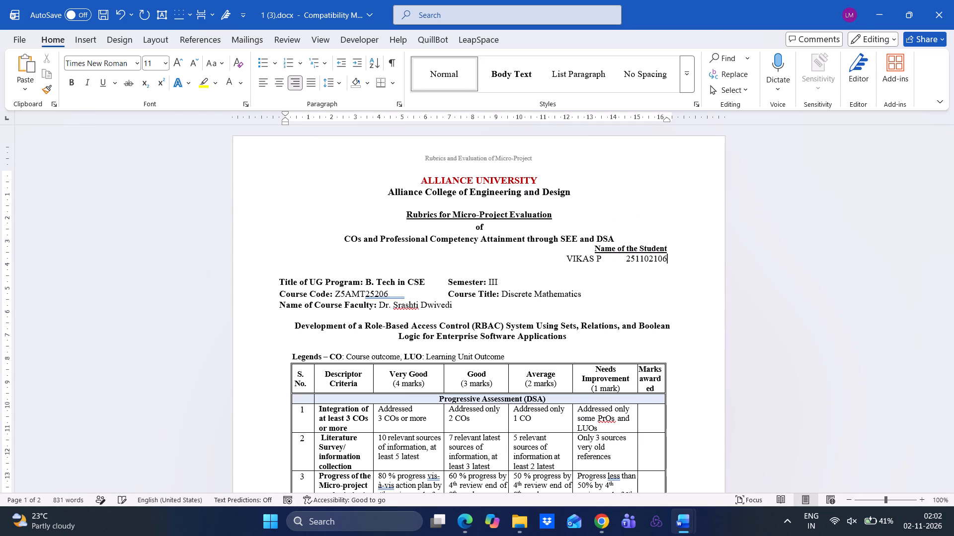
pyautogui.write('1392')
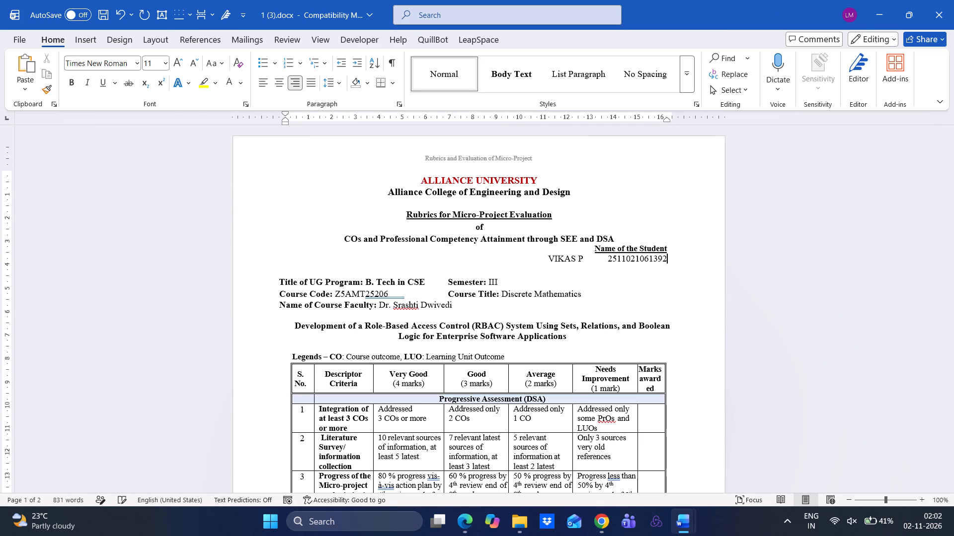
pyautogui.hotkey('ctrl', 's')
pyautogui.click(953, 0)
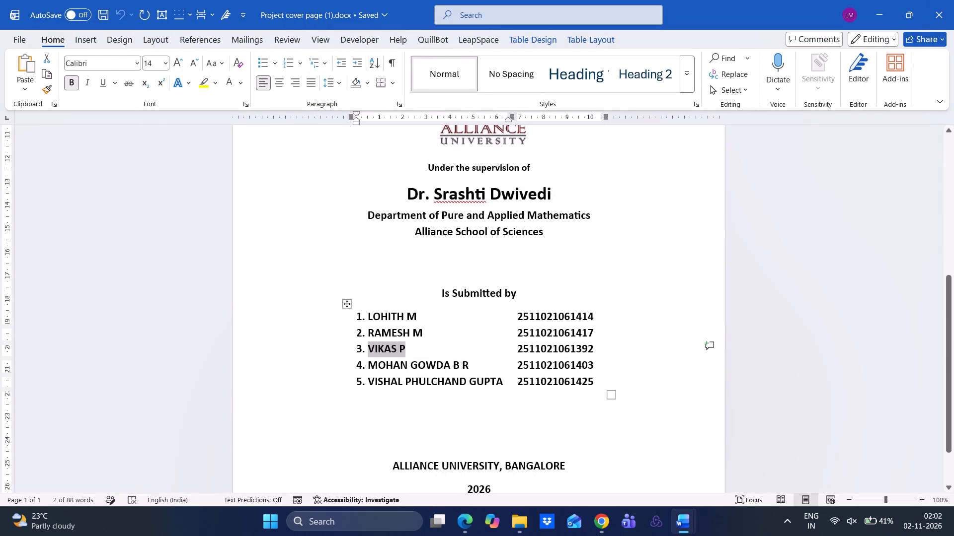
# Open 1 (4).docx, replace its student name with the fourth student's from the cover page as unformatted text, and tab-separate it from the ID number.
pyautogui.click(620, 360)
pyautogui.hotkey('alt', 'Tab')
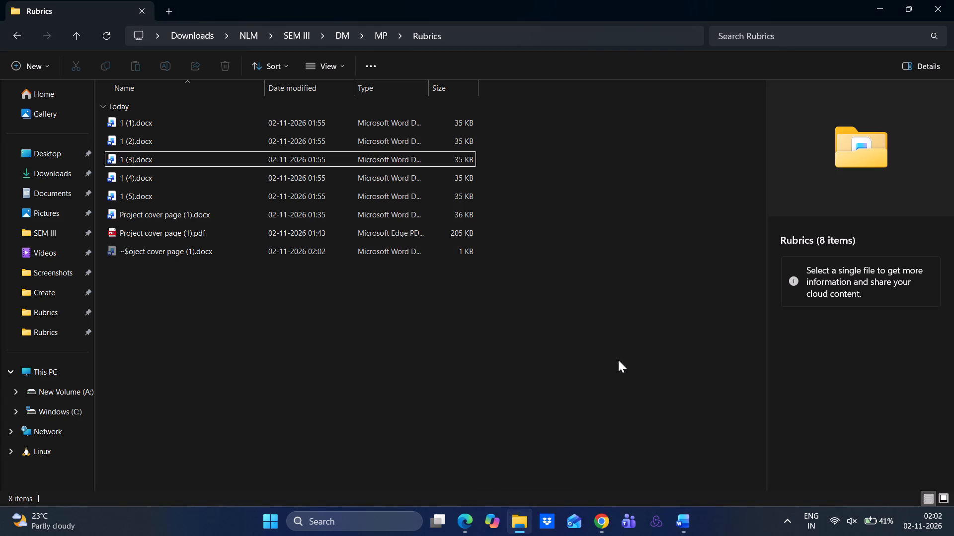
pyautogui.doubleClick(204, 176)
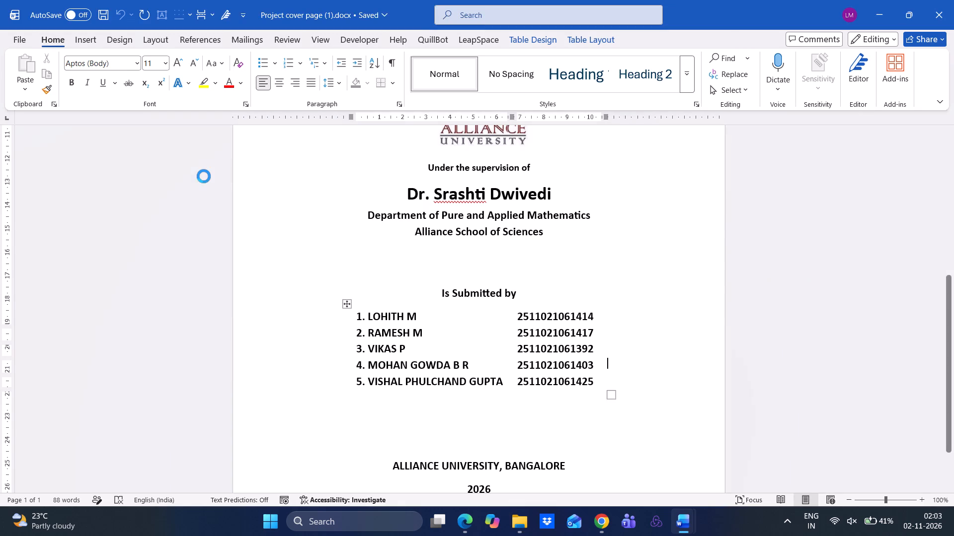
pyautogui.hotkey('alt', 'Tab')
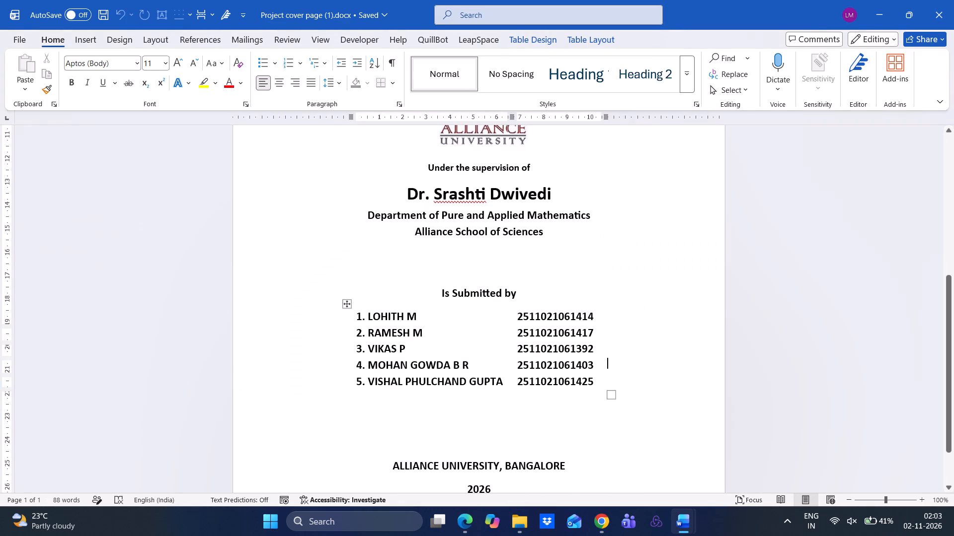
pyautogui.moveTo(371, 360); pyautogui.dragTo(470, 362)
pyautogui.hotkey('ctrl', 'c')
pyautogui.hotkey('alt', 'Tab')
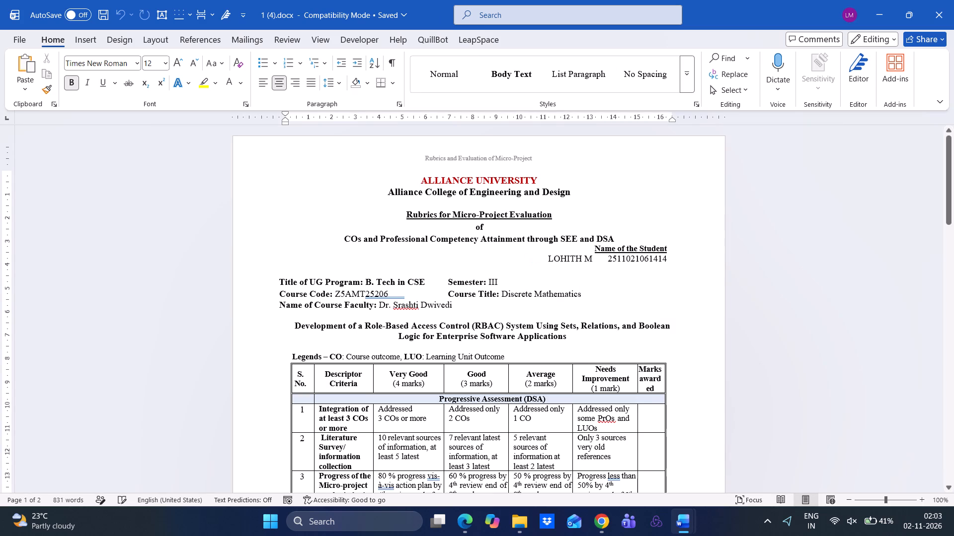
pyautogui.moveTo(549, 259); pyautogui.dragTo(591, 260)
pyautogui.hotkey('ctrl', 'shift', 'v')
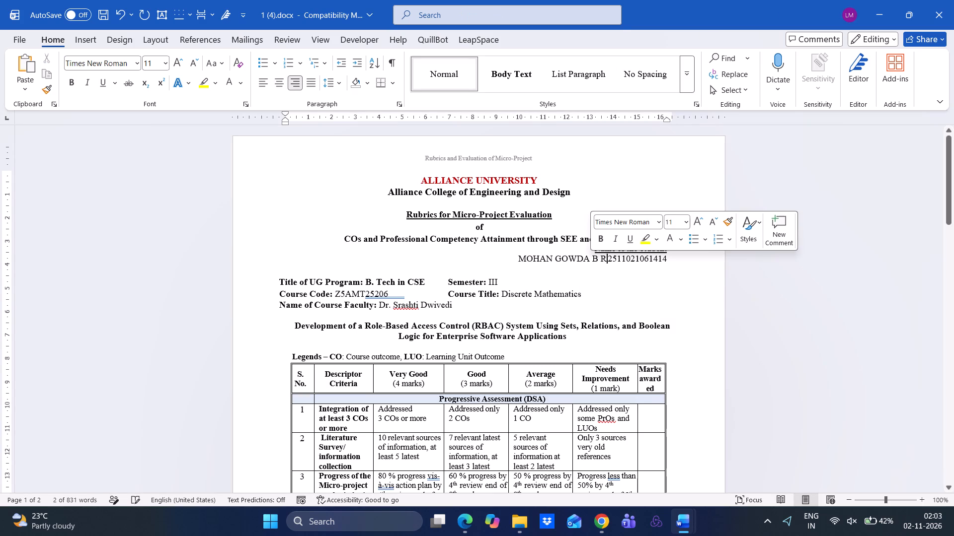
pyautogui.press('Tab')
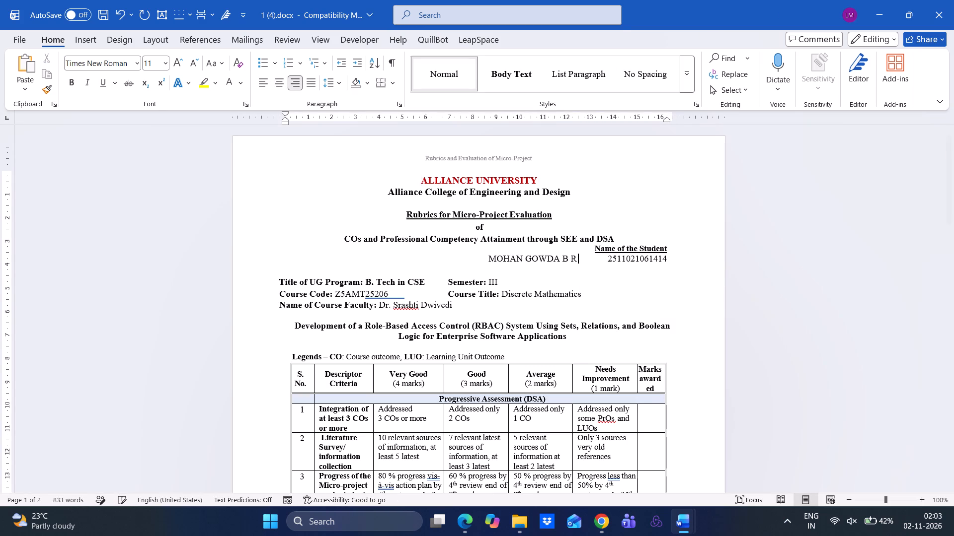
# Change the student ID number in 1 (4).docx to the fourth student's number, save the document and close it.
pyautogui.click(672, 258)
pyautogui.press('BackSpace')
pyautogui.press('BackSpace')
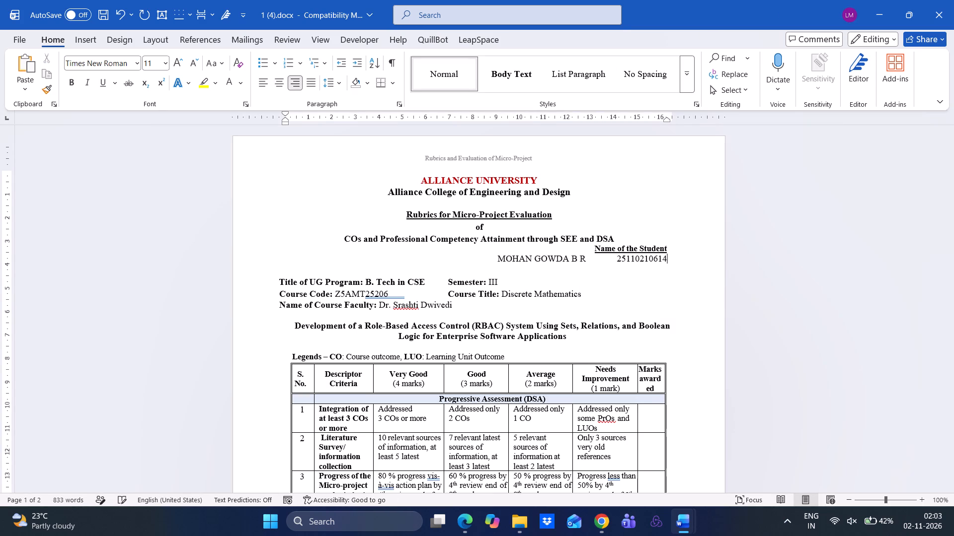
pyautogui.write('03')
pyautogui.hotkey('ctrl', 's')
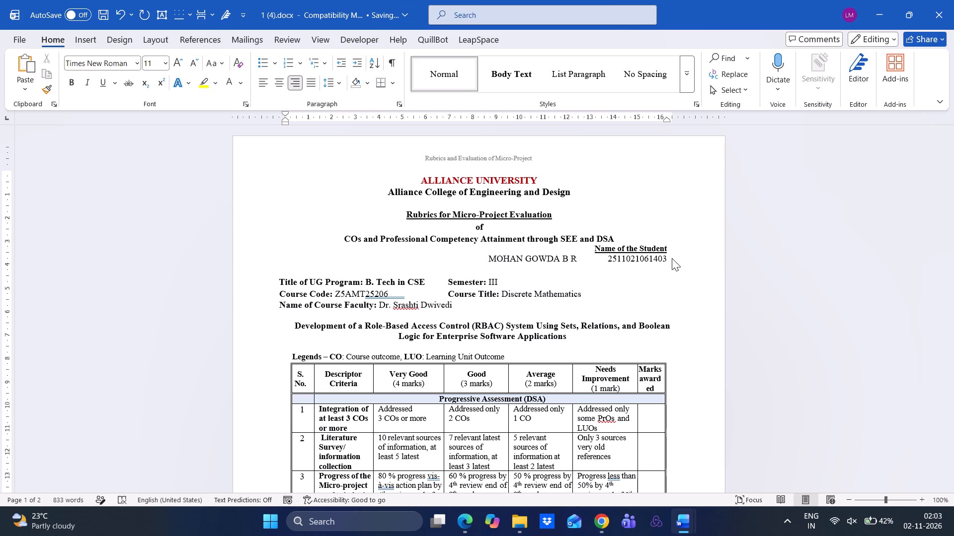
pyautogui.click(953, 0)
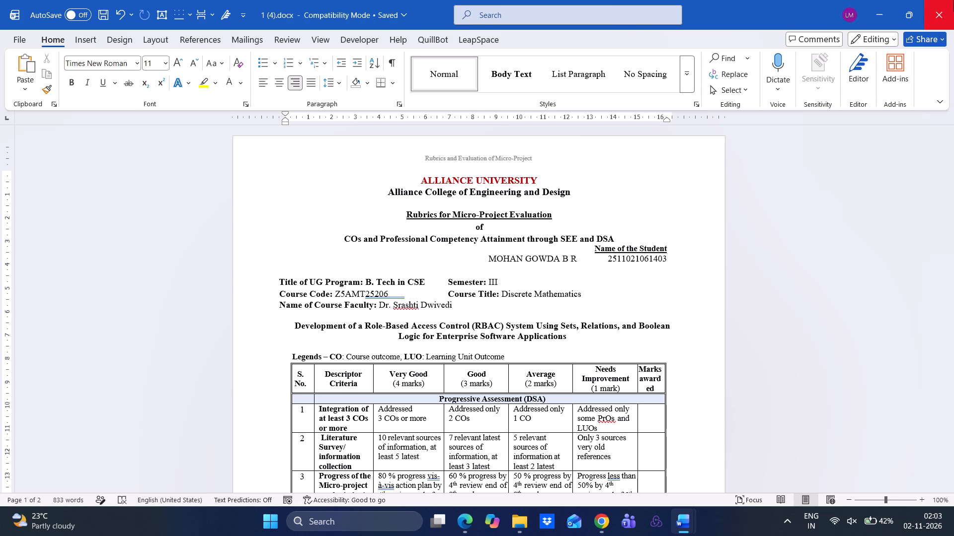
# Open 1 (5).docx from the Rubrics folder and copy the fifth student's name from the cover page list.
pyautogui.hotkey('alt', 'Tab')
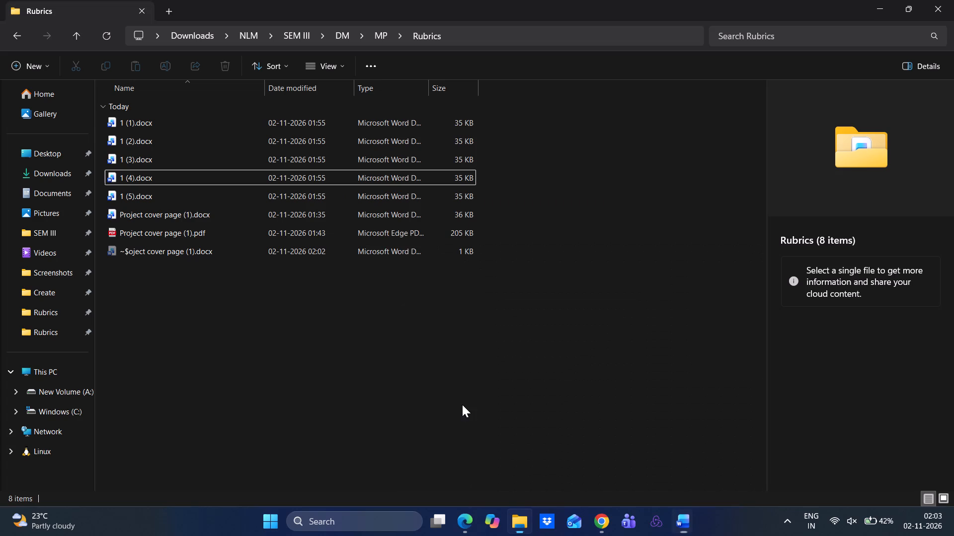
pyautogui.doubleClick(155, 196)
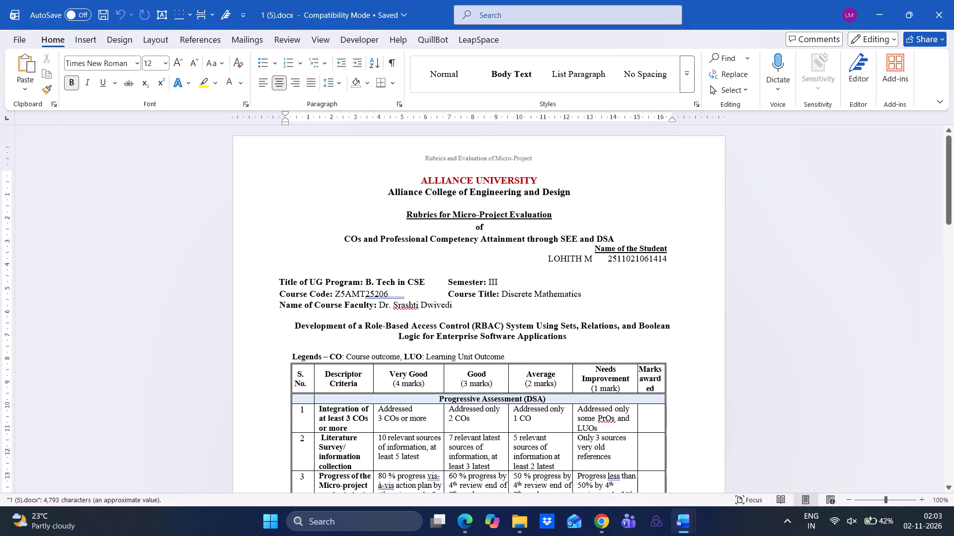
pyautogui.hotkey('alt', 'Tab')
pyautogui.moveTo(371, 379); pyautogui.dragTo(443, 384)
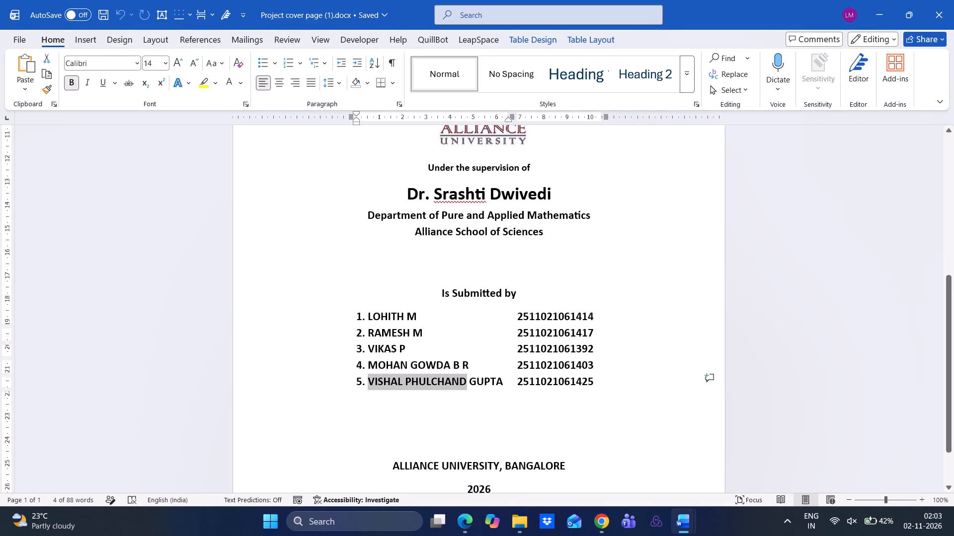
pyautogui.moveTo(443, 384); pyautogui.dragTo(451, 383)
pyautogui.click(419, 384)
pyautogui.click(385, 379)
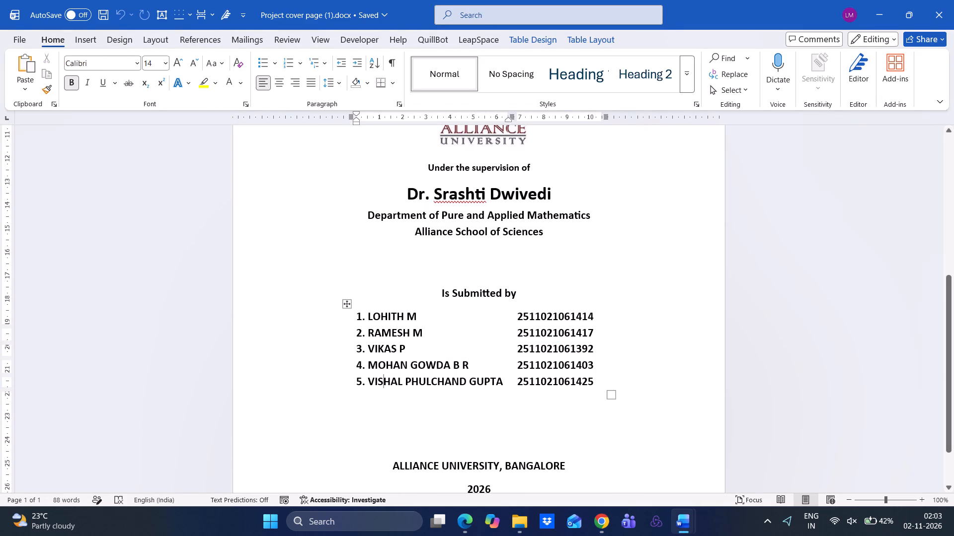
pyautogui.moveTo(369, 381); pyautogui.dragTo(494, 382)
pyautogui.hotkey('ctrl', 'c')
pyautogui.hotkey('alt', 'Tab')
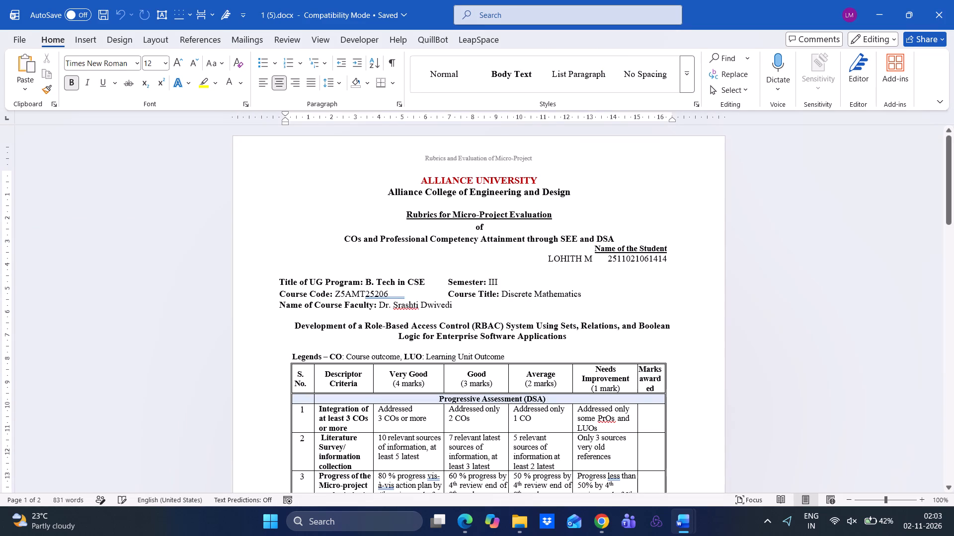
# Replace the student name in 1 (5).docx with the copied name as unformatted text, tab-separated from the ID number.
pyautogui.moveTo(549, 260); pyautogui.dragTo(586, 263)
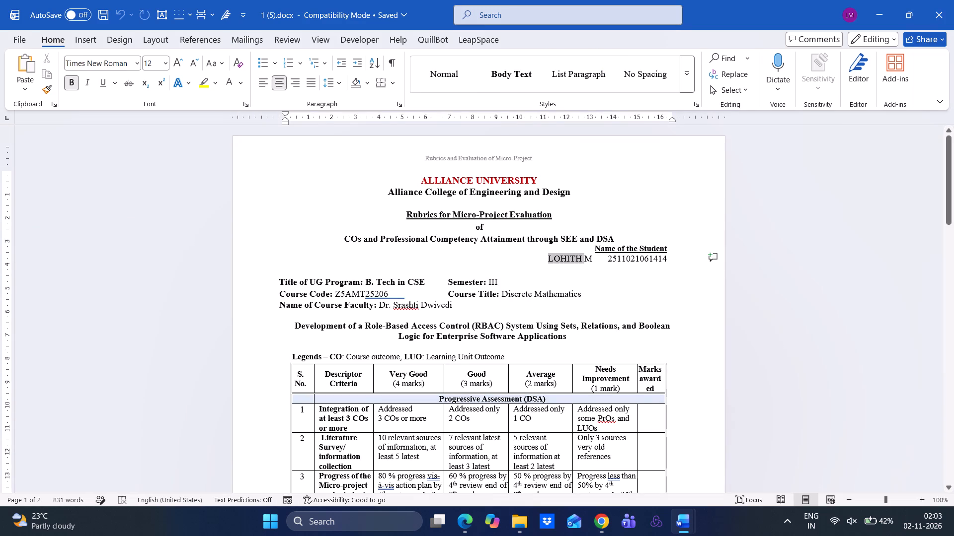
pyautogui.moveTo(586, 263); pyautogui.dragTo(594, 262)
pyautogui.hotkey('ctrl', 'shift', 'v')
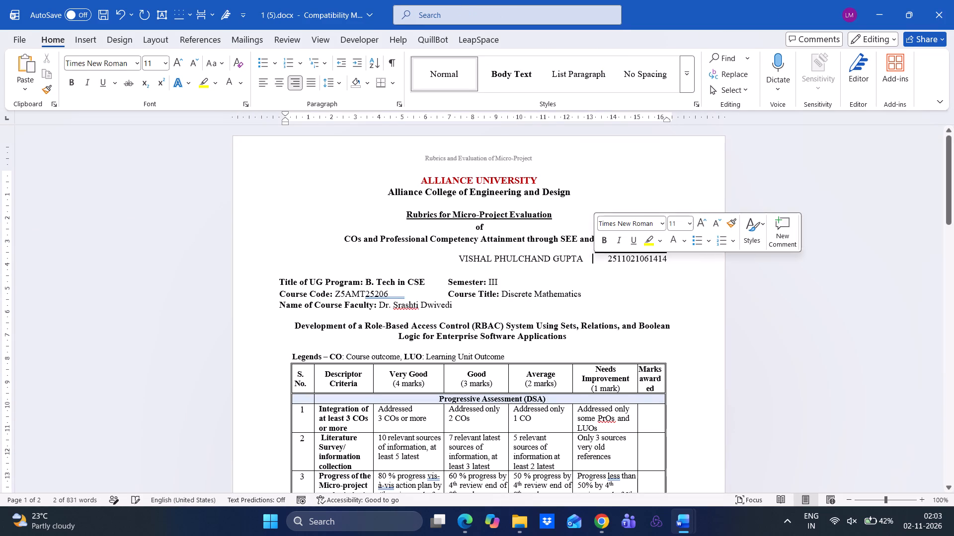
pyautogui.press('BackSpace')
pyautogui.press('BackSpace')
pyautogui.press('BackSpace')
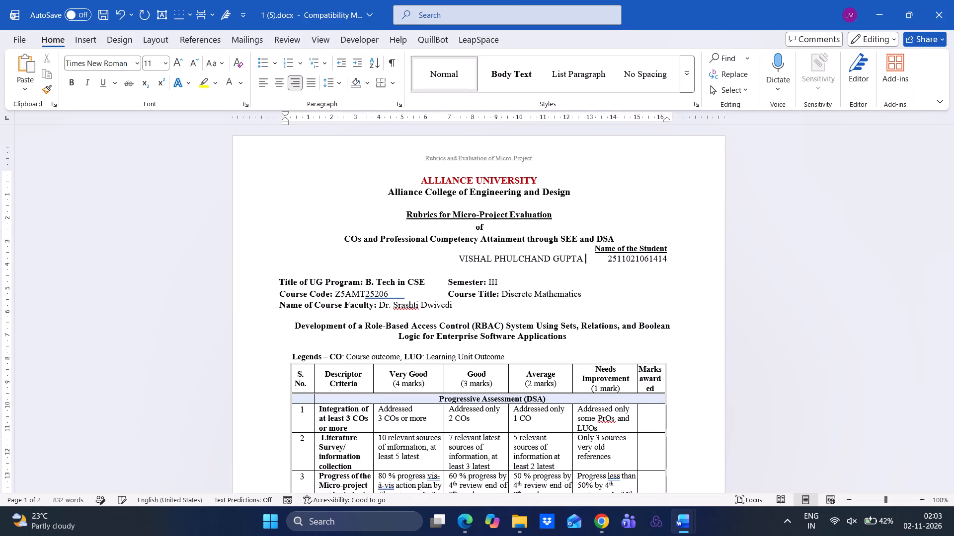
pyautogui.press('BackSpace')
pyautogui.press('Delete')
pyautogui.press('Tab')
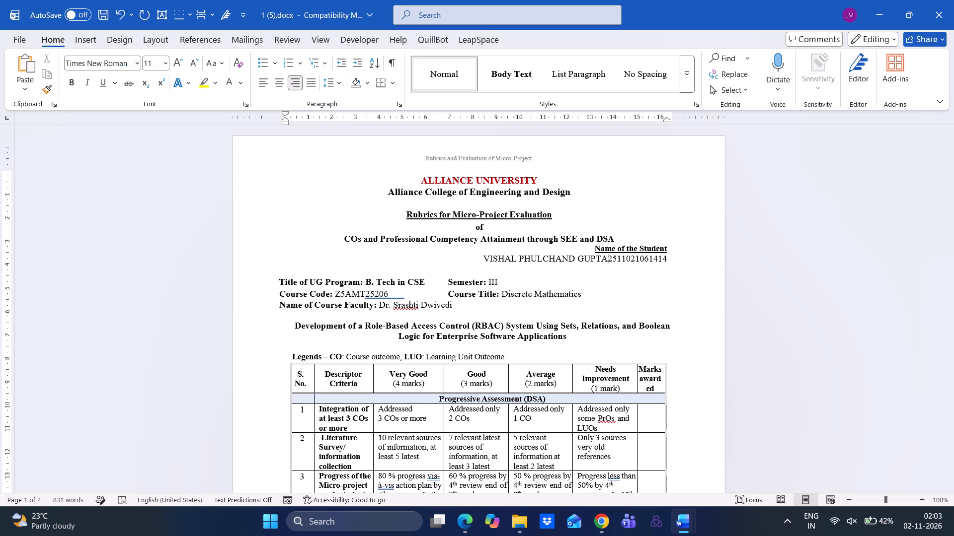
# Change the student ID number in 1 (5).docx to the fifth student's number, check it against the cover page, save and close the document.
pyautogui.click(667, 257)
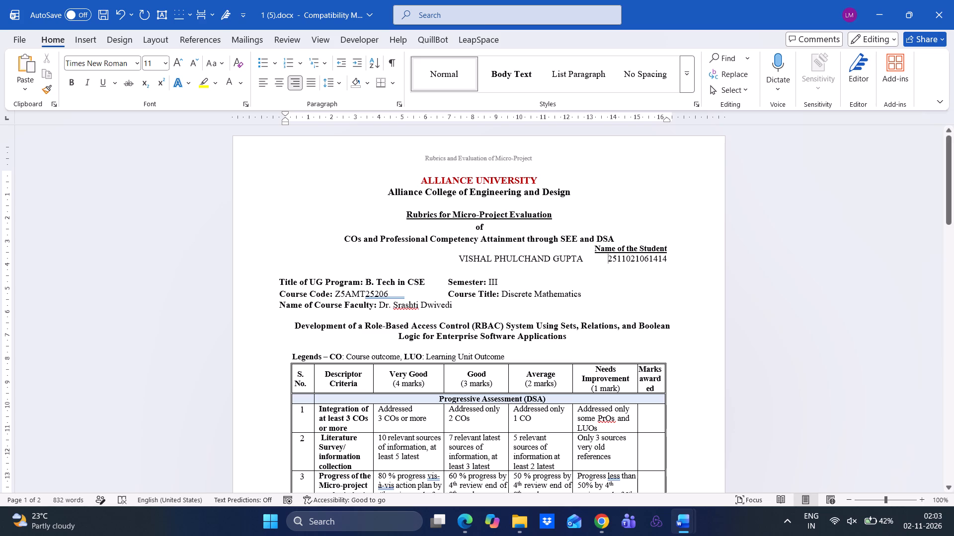
pyautogui.press('BackSpace')
pyautogui.press('BackSpace')
pyautogui.write('25')
pyautogui.hotkey('ctrl', 's')
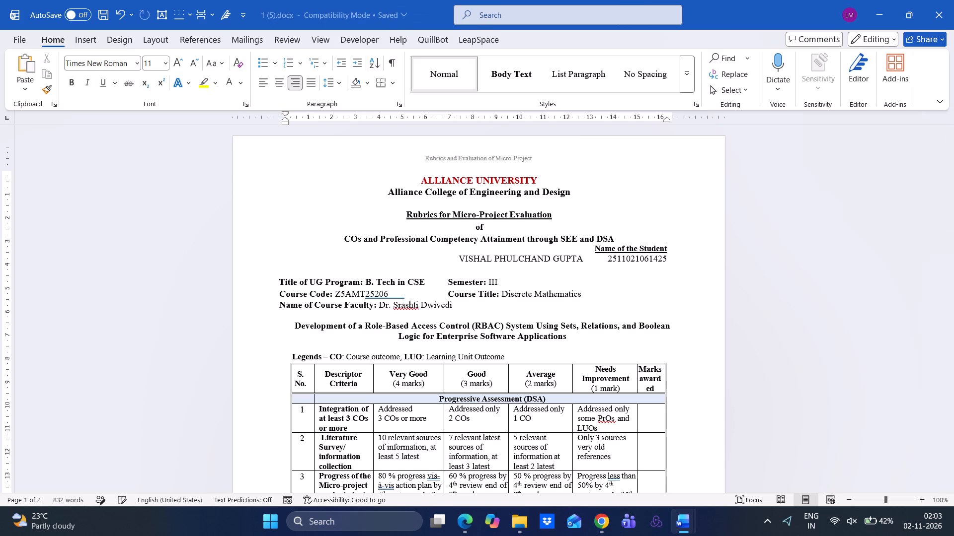
pyautogui.hotkey('alt', 'Tab')
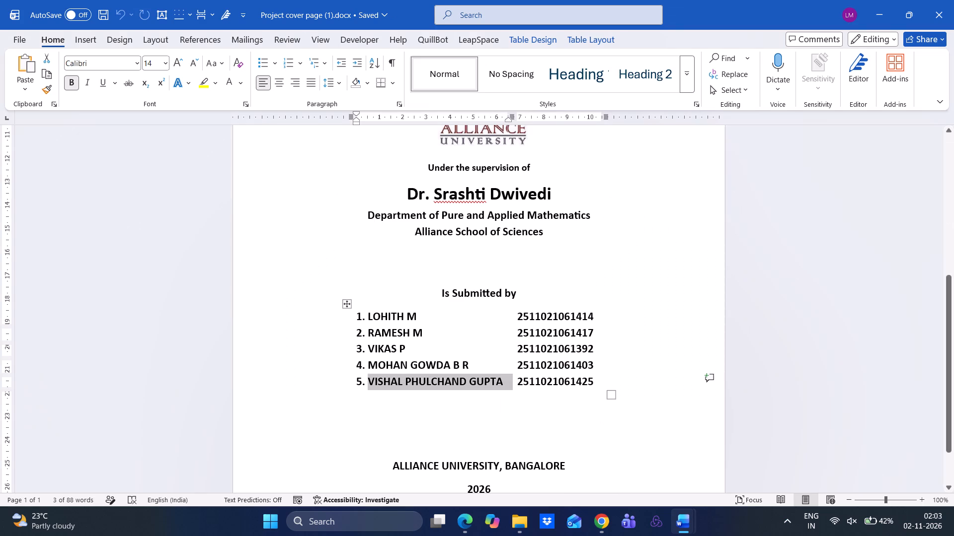
pyautogui.hotkey('alt', 'Tab')
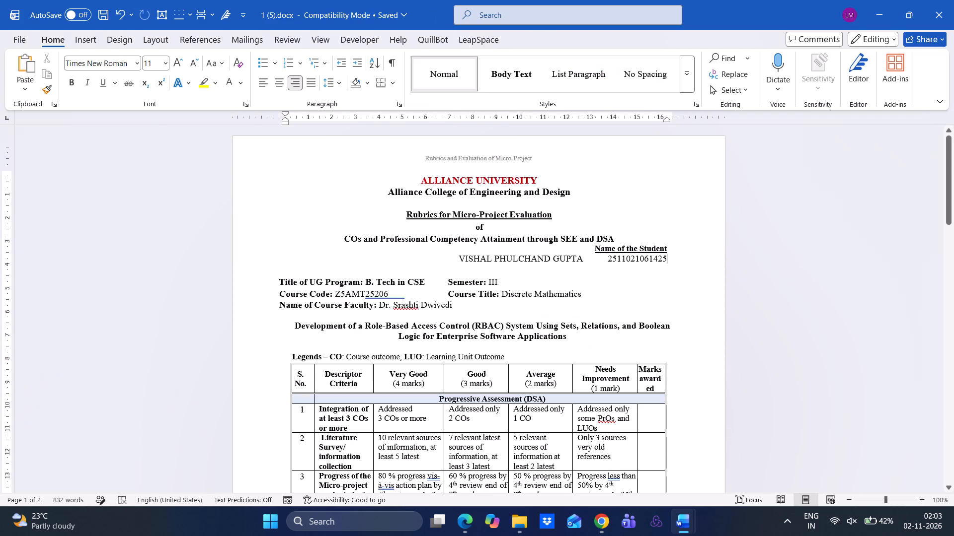
pyautogui.hotkey('alt', 'Tab')
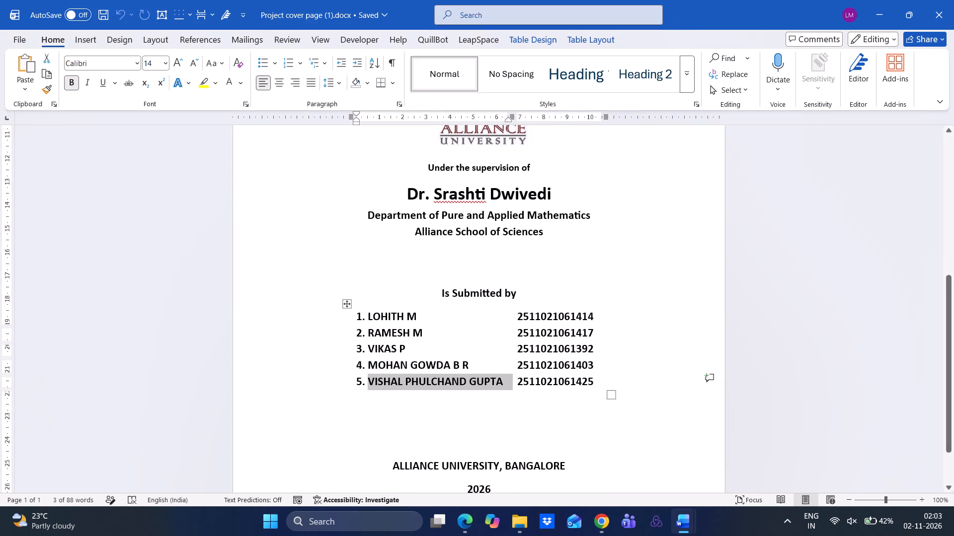
pyautogui.hotkey('alt', 'Tab')
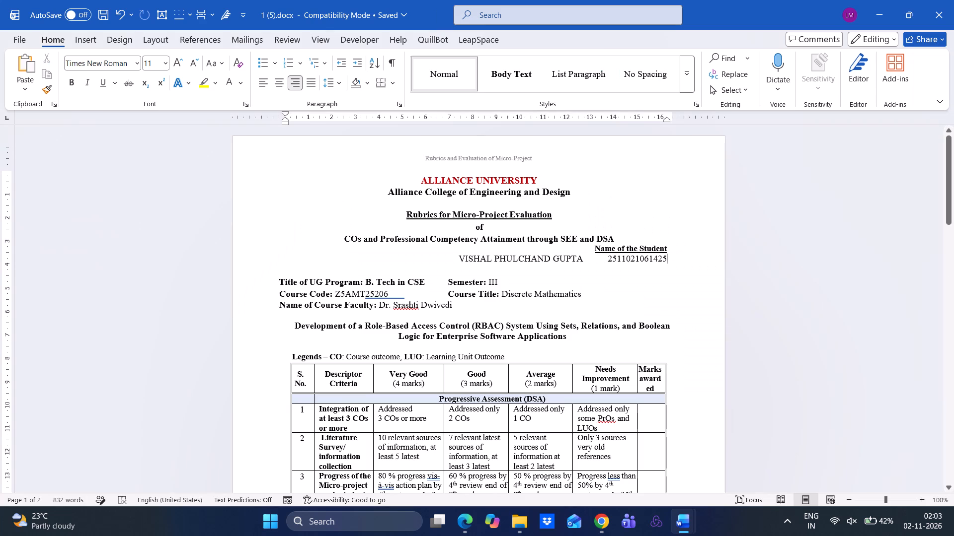
pyautogui.hotkey('ctrl', 's')
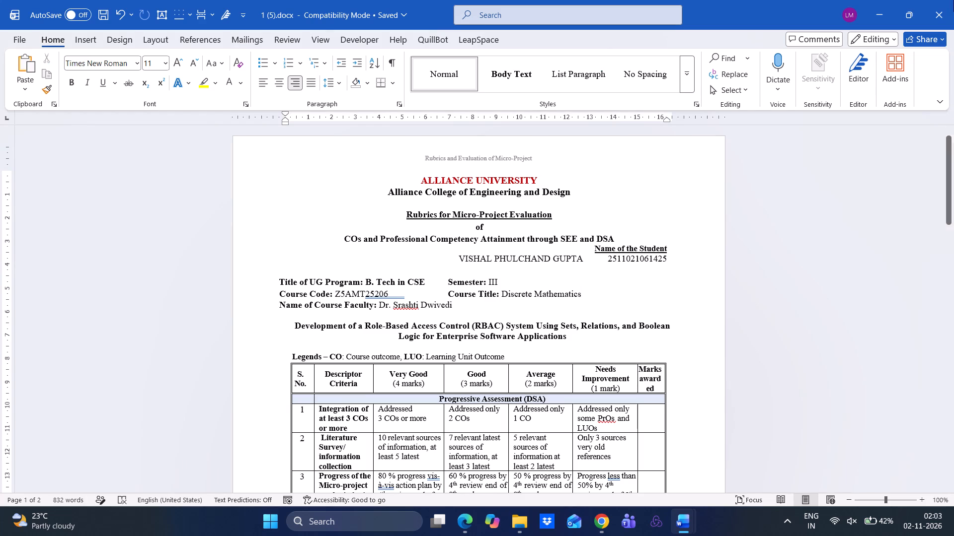
pyautogui.click(953, 0)
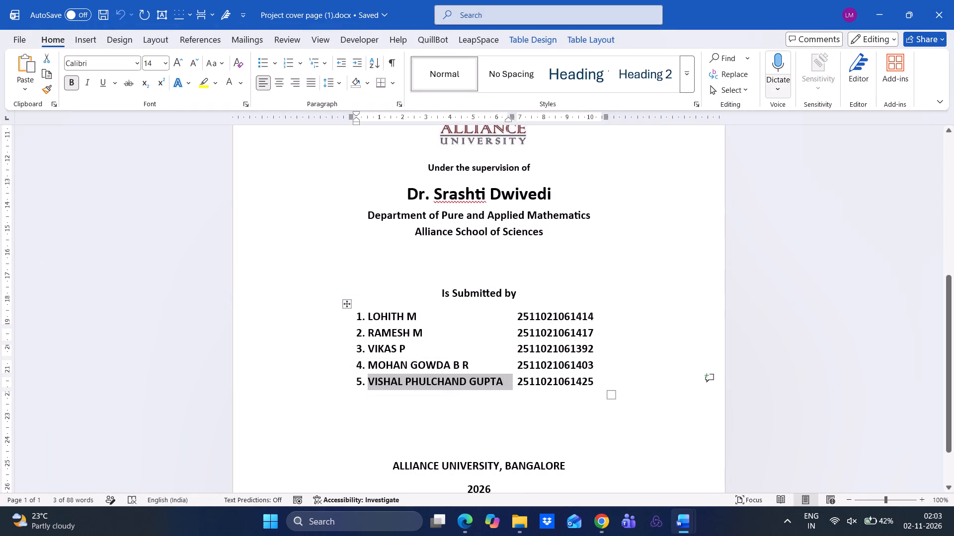
# Create a blank Word document, open the Visual Basic editor and insert a new code module for the PDF export macro.
pyautogui.hotkey('ctrl', 'n')
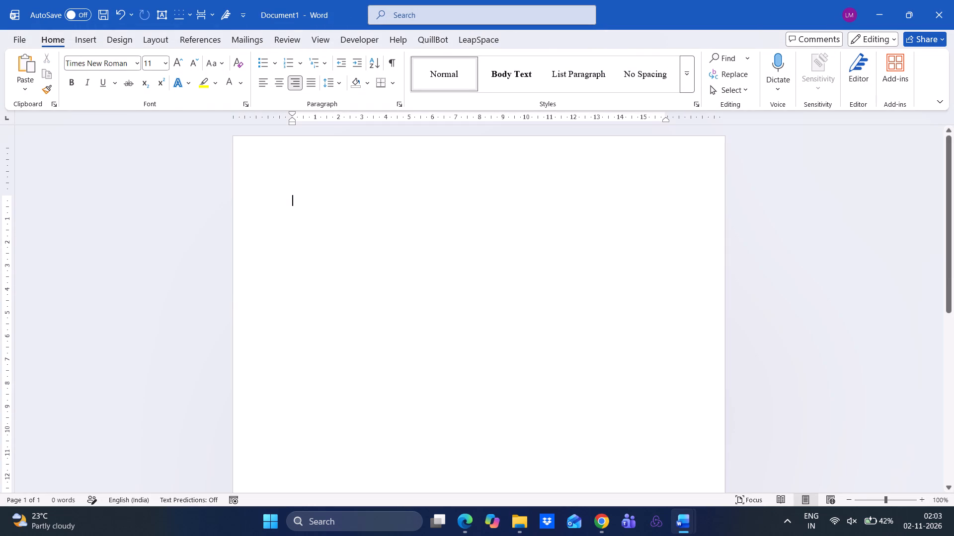
pyautogui.press('F11')
pyautogui.hotkey('alt', 'F11')
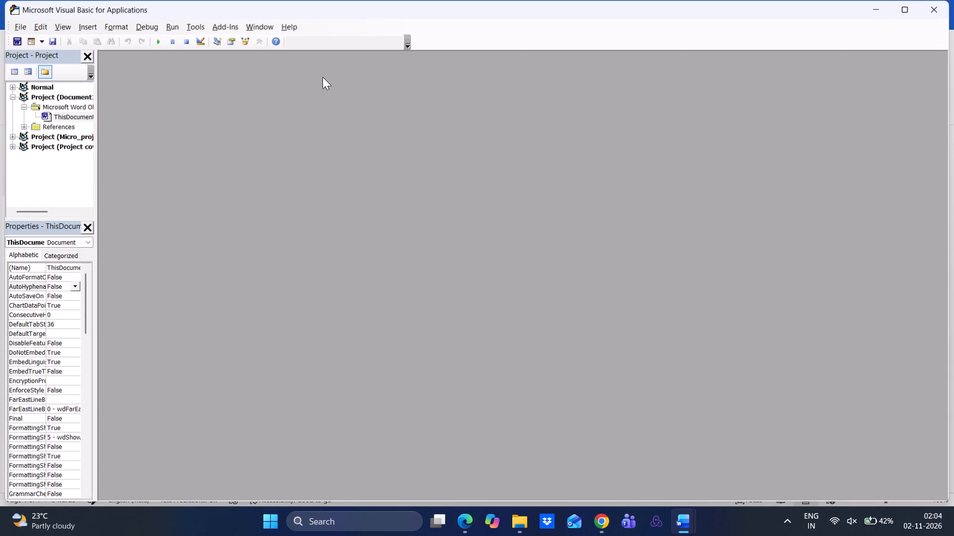
pyautogui.click(89, 21)
pyautogui.click(109, 63)
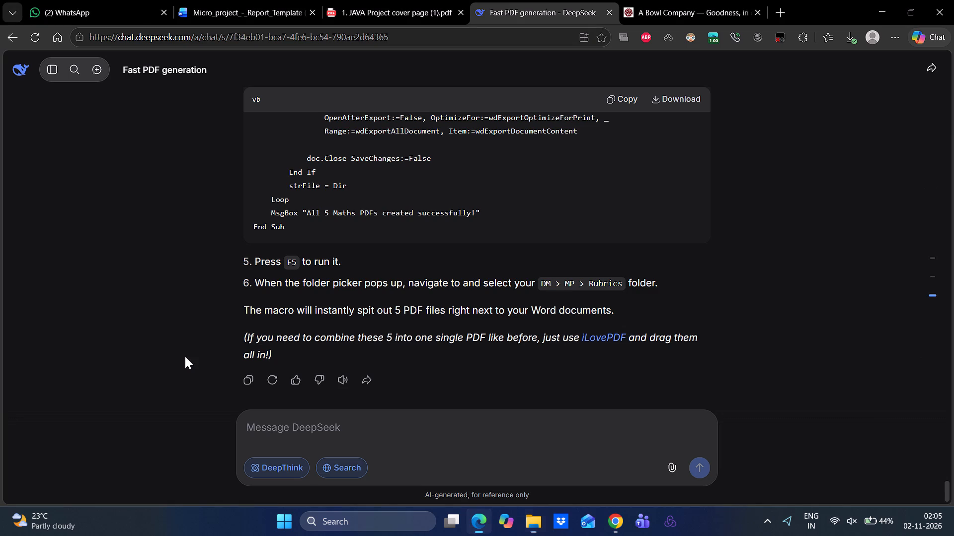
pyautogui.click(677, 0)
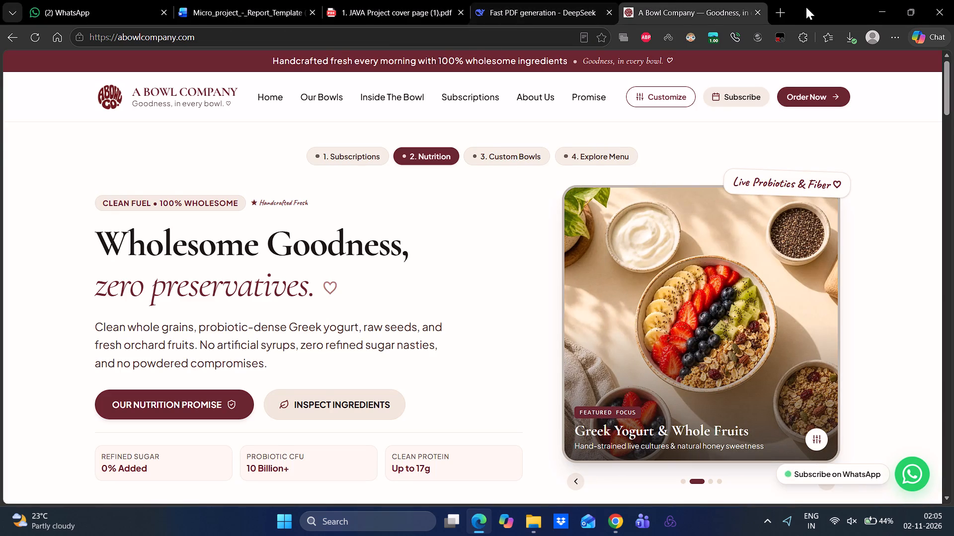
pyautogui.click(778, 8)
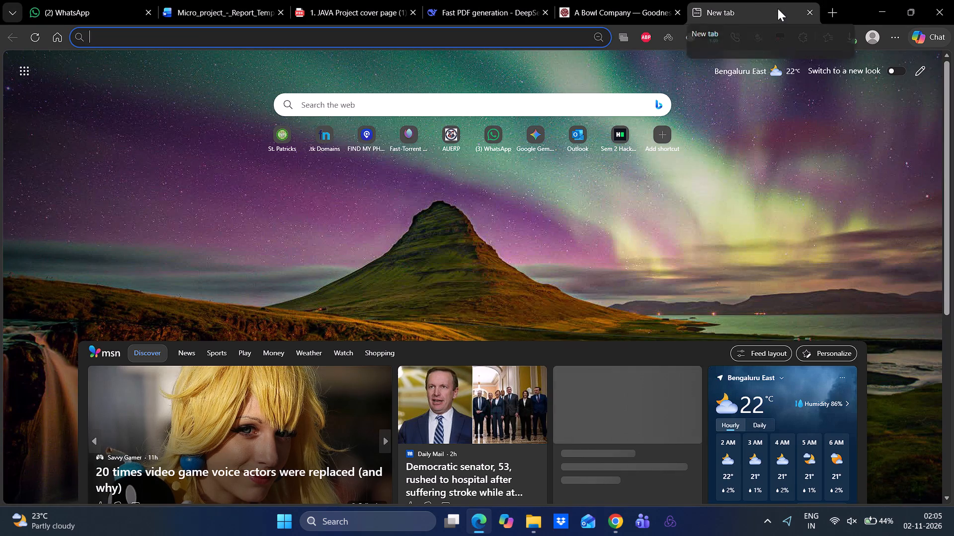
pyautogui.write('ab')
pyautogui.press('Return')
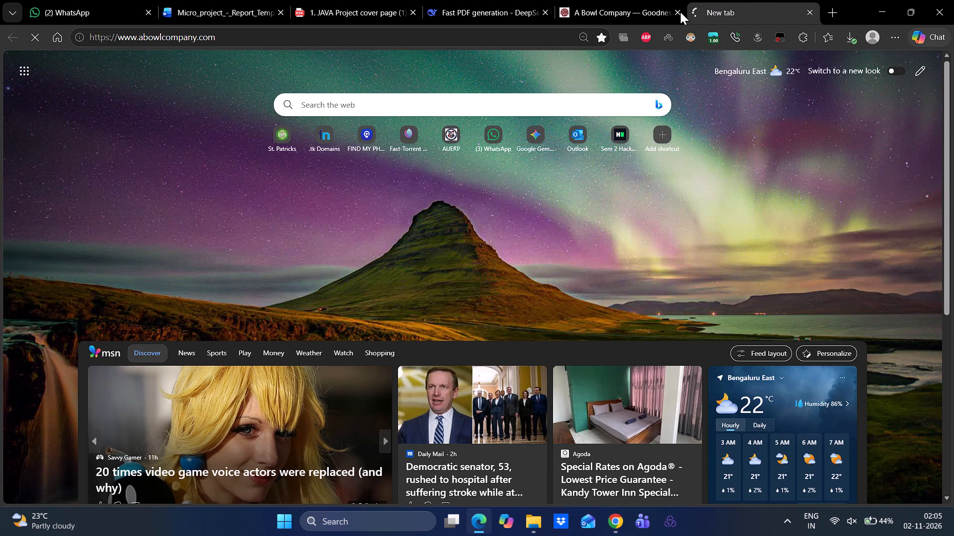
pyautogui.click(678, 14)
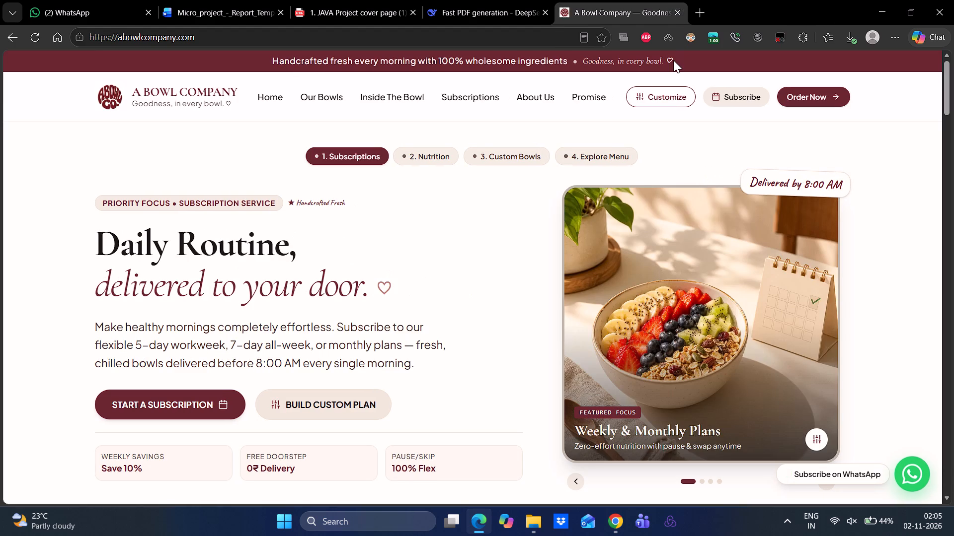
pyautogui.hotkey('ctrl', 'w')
# Open iLovePDF's Merge PDF page in a new tab and upload 1 (1).pdf through 1 (5).pdf from SEM III > DM > MP > Rubrics.
pyautogui.click(637, 9)
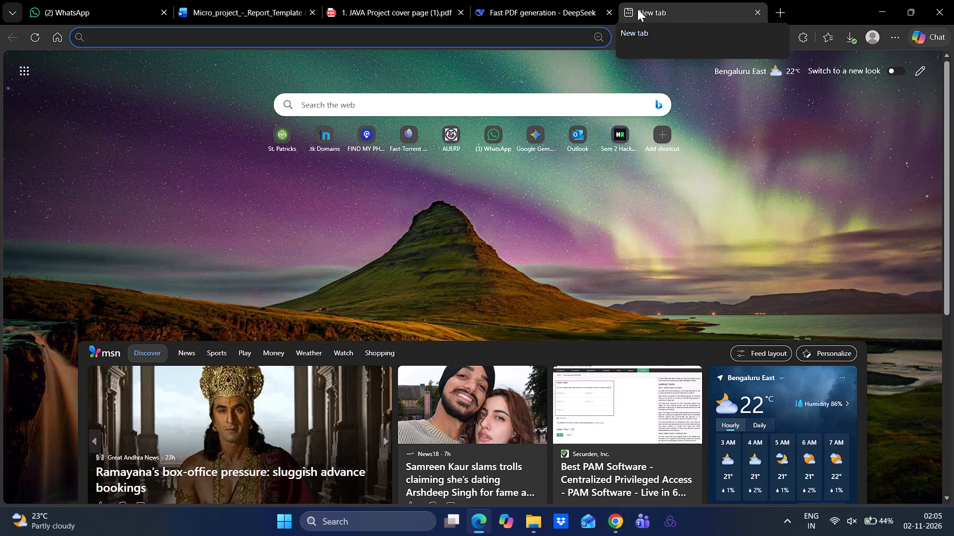
pyautogui.write('ilo')
pyautogui.press('Return')
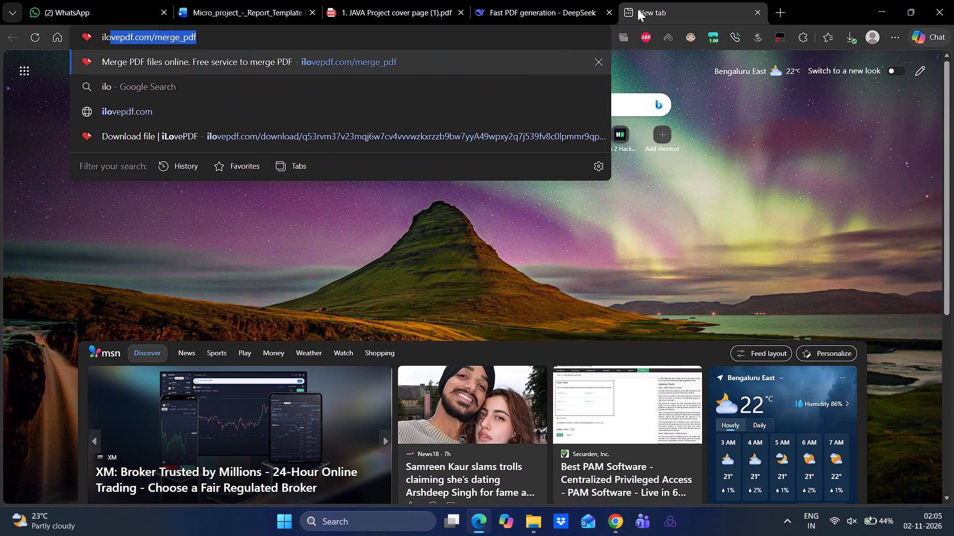
pyautogui.click(496, 215)
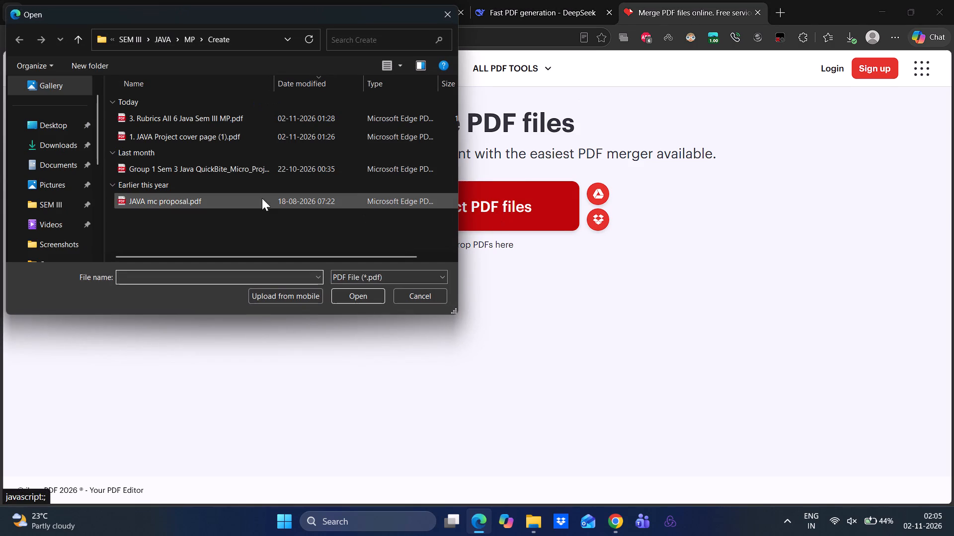
pyautogui.click(138, 40)
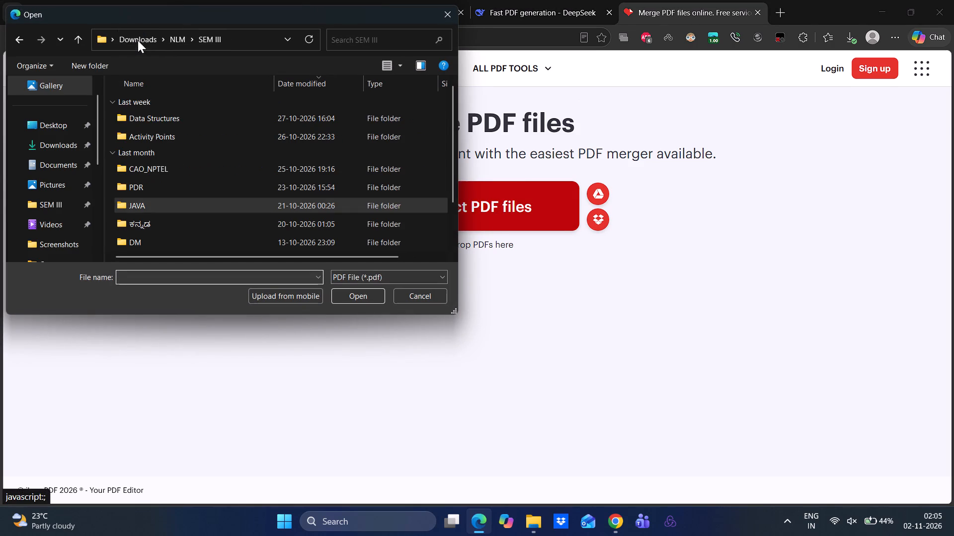
pyautogui.scroll(-1, 153, 214)
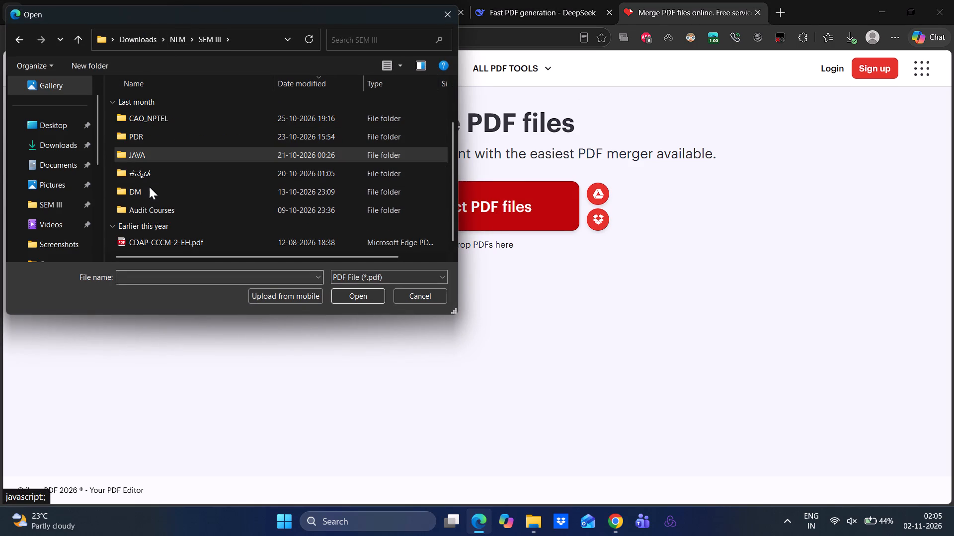
pyautogui.doubleClick(149, 187)
pyautogui.doubleClick(148, 119)
pyautogui.doubleClick(148, 119)
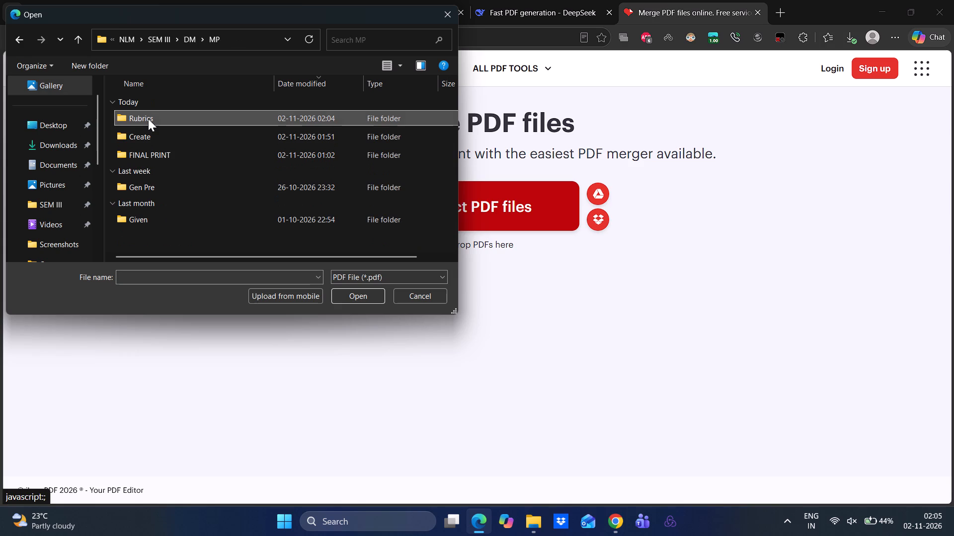
pyautogui.moveTo(155, 228); pyautogui.dragTo(163, 146)
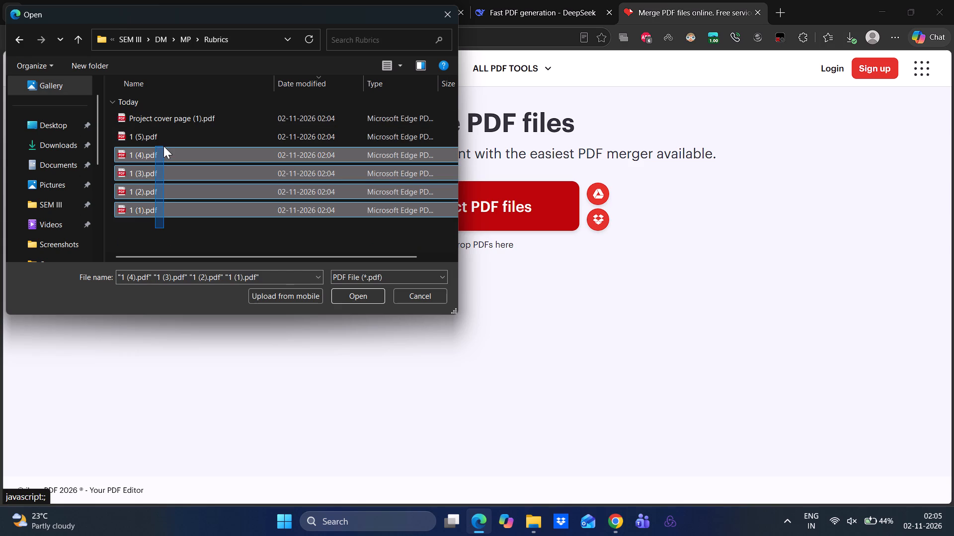
pyautogui.moveTo(163, 146); pyautogui.dragTo(168, 140)
pyautogui.click(349, 299)
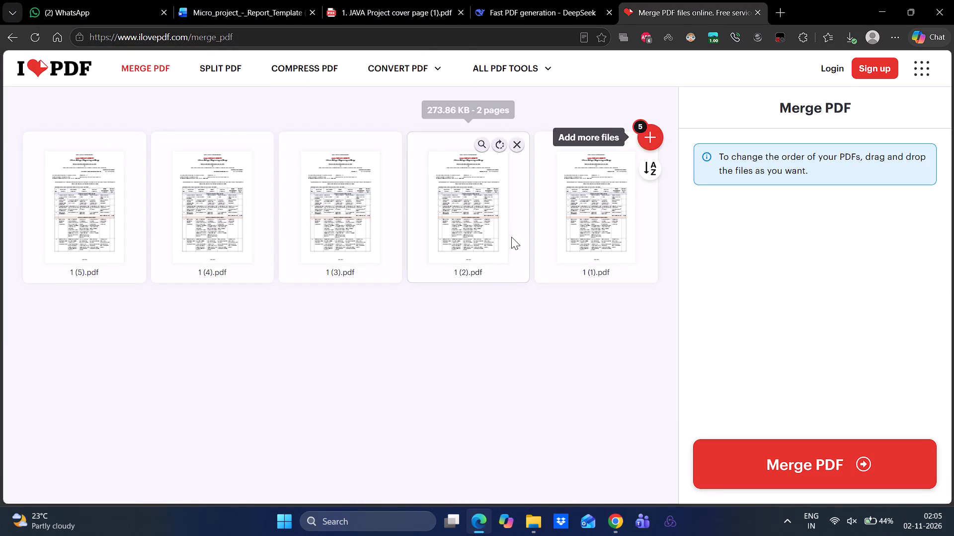
# Reorder the uploaded rubrics PDFs into ascending order from 1 (1).pdf to 1 (5).pdf.
pyautogui.moveTo(565, 250); pyautogui.dragTo(41, 237)
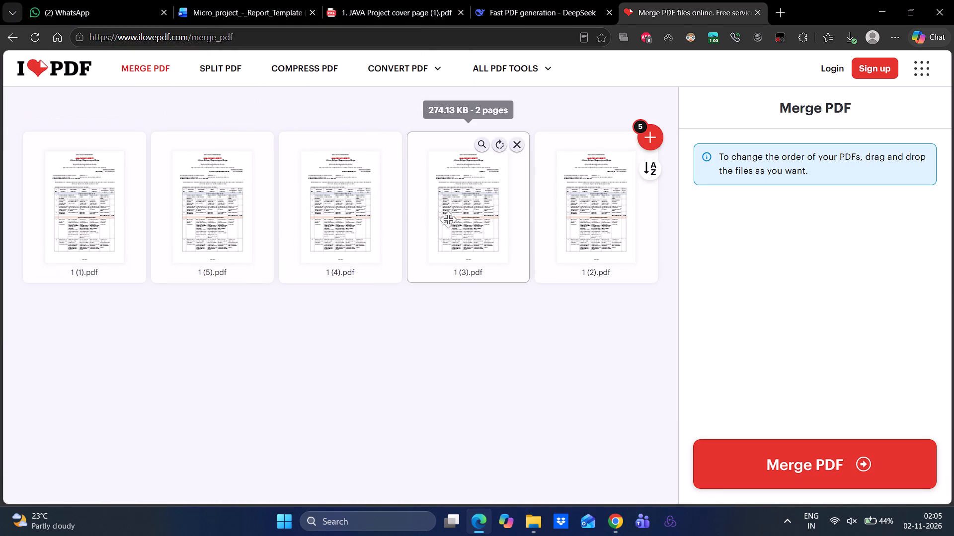
pyautogui.moveTo(594, 248); pyautogui.dragTo(198, 251)
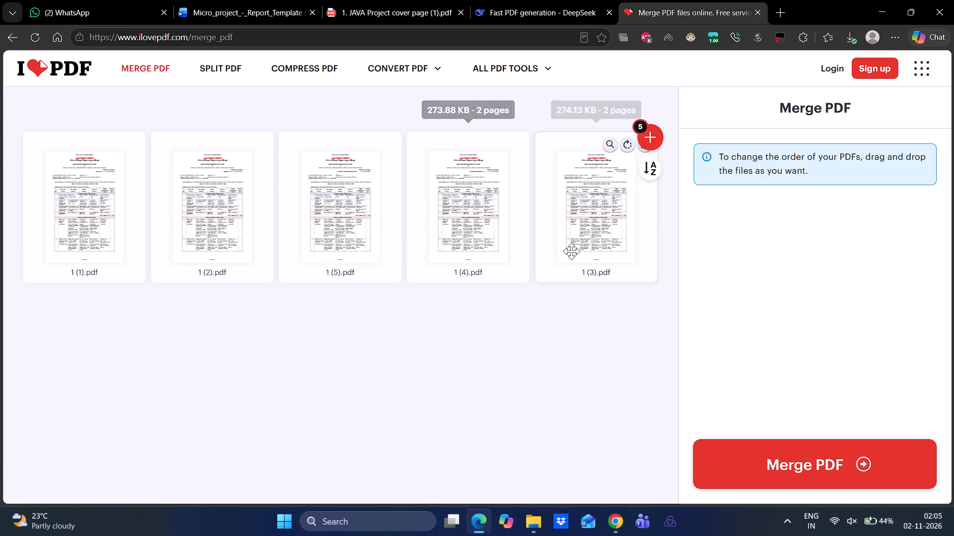
pyautogui.moveTo(588, 255); pyautogui.dragTo(307, 251)
pyautogui.moveTo(616, 236); pyautogui.dragTo(471, 235)
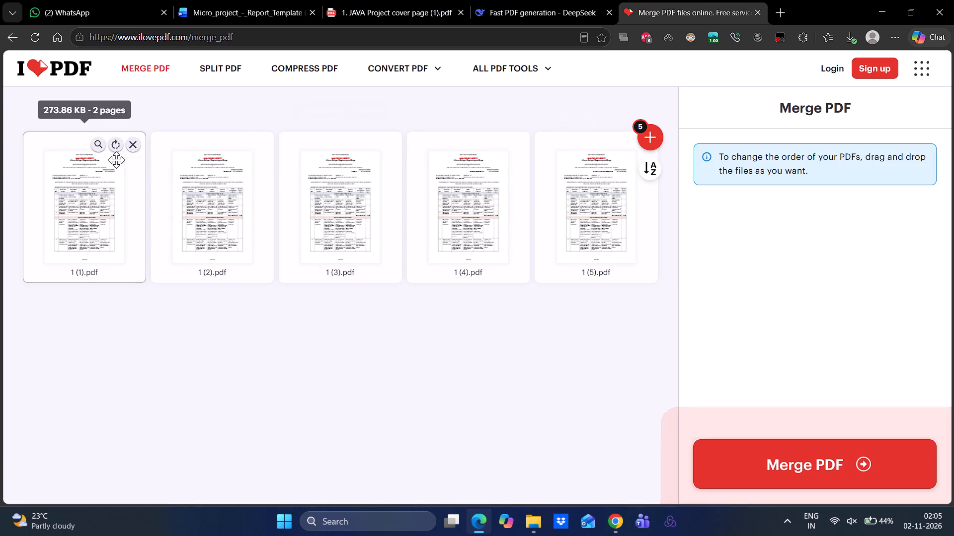
# Preview each of the five uploaded rubrics PDFs to check the student name and ID on its first page.
pyautogui.click(100, 144)
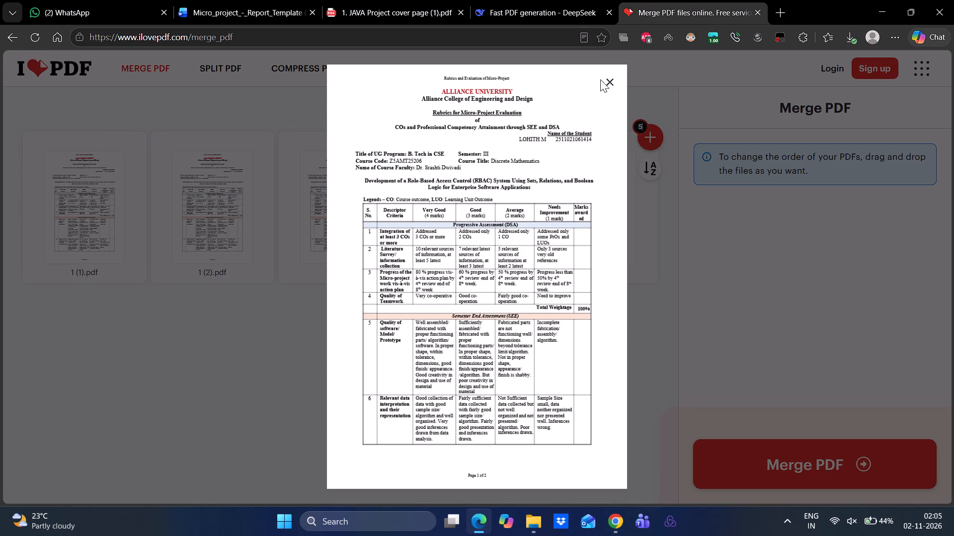
pyautogui.click(610, 79)
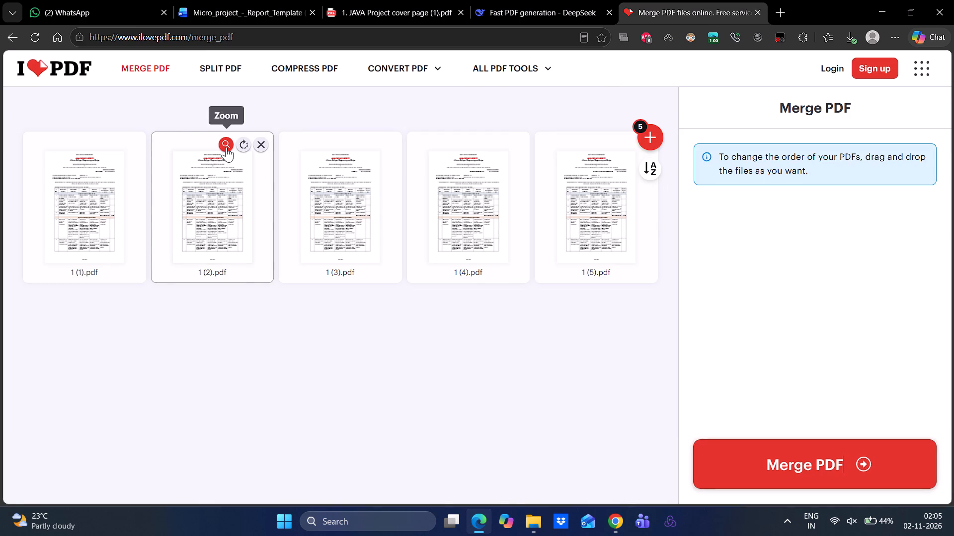
pyautogui.click(226, 147)
pyautogui.click(608, 80)
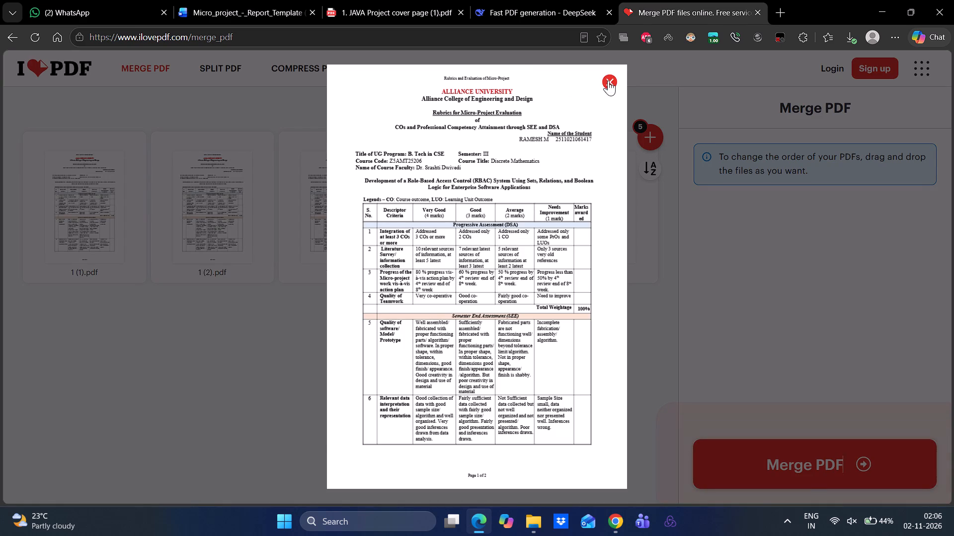
pyautogui.click(355, 147)
pyautogui.click(612, 85)
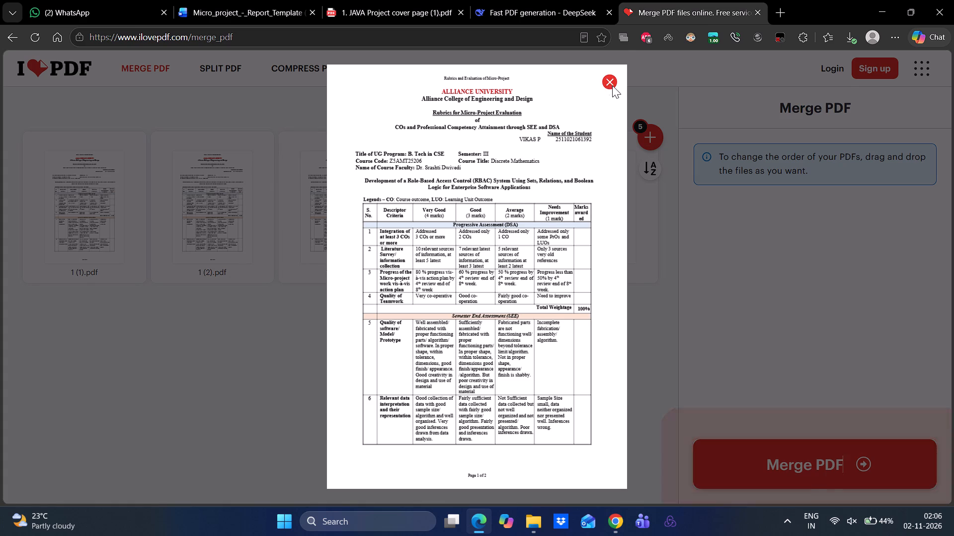
pyautogui.click(480, 143)
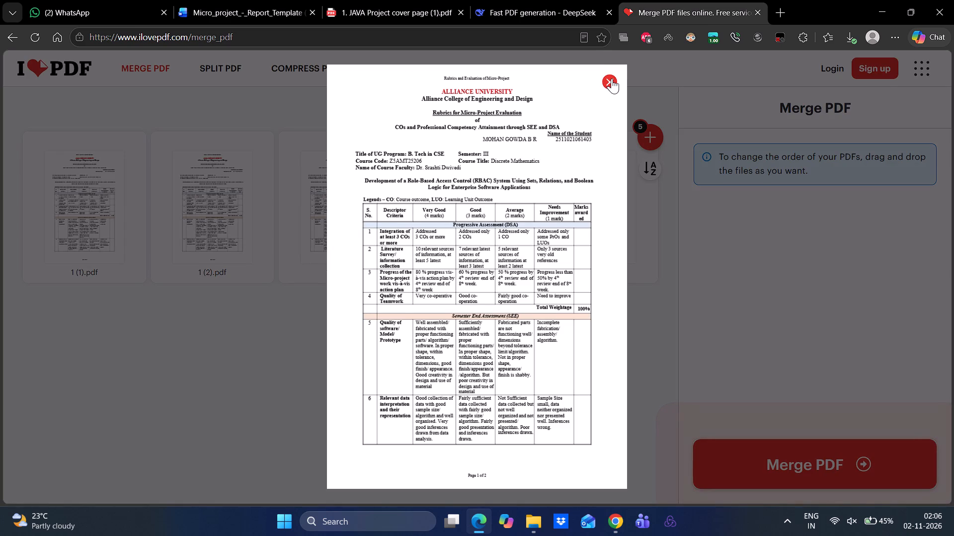
pyautogui.click(612, 78)
pyautogui.click(610, 141)
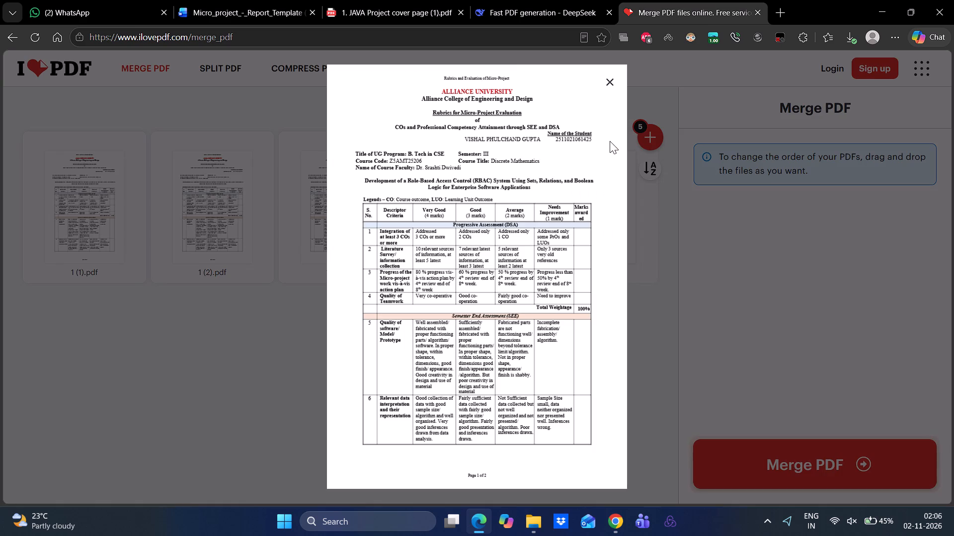
pyautogui.click(612, 82)
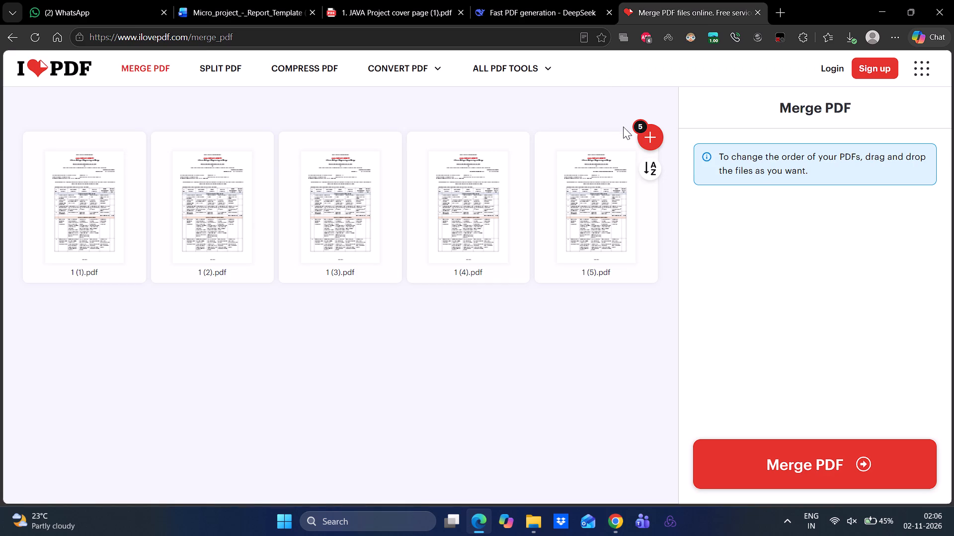
pyautogui.click(614, 143)
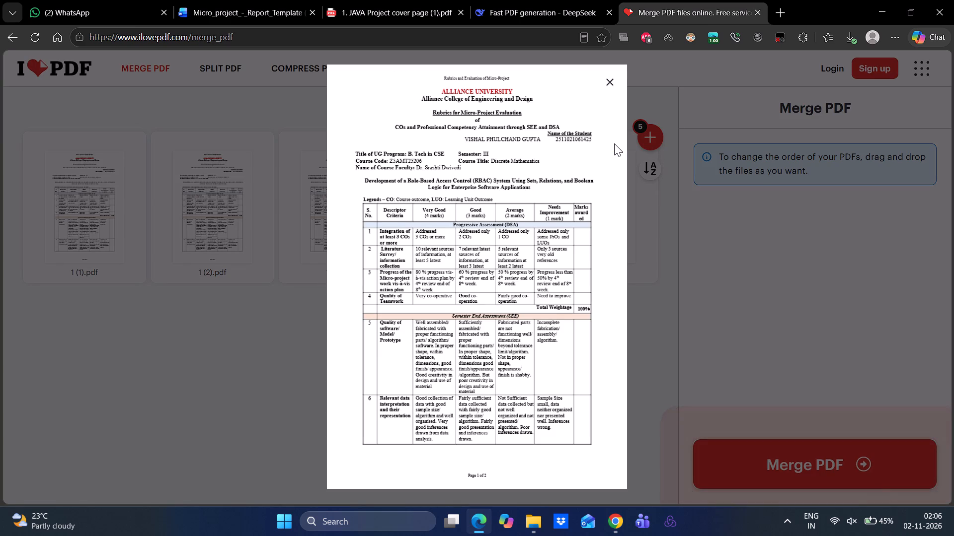
pyautogui.click(610, 79)
# Merge the five ordered rubrics PDFs into one file.
pyautogui.click(767, 457)
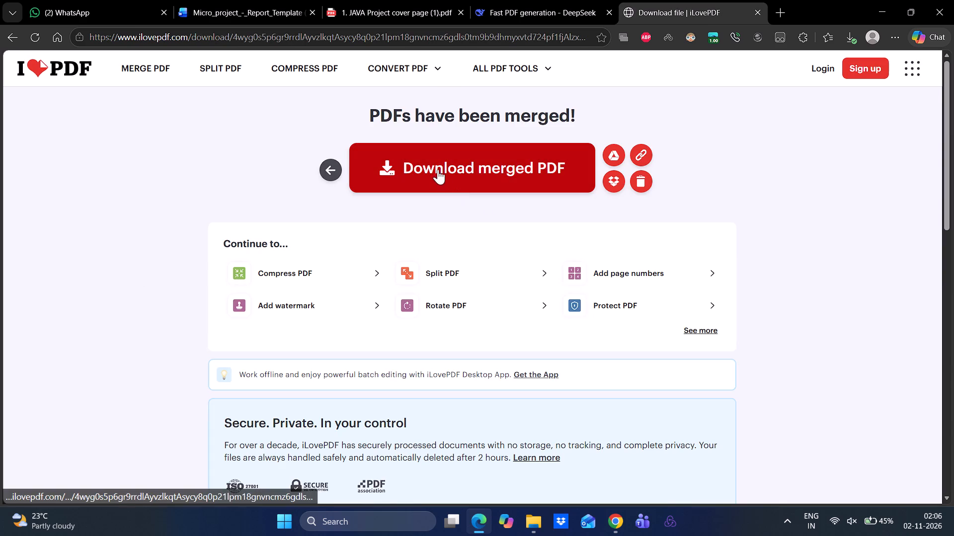
# Download the merged PDF into SEM III > DM > MP > Rubrics as "Rubrics Merged DM 1 (1)_merged.pdf" and dismiss the downloads list.
pyautogui.click(438, 169)
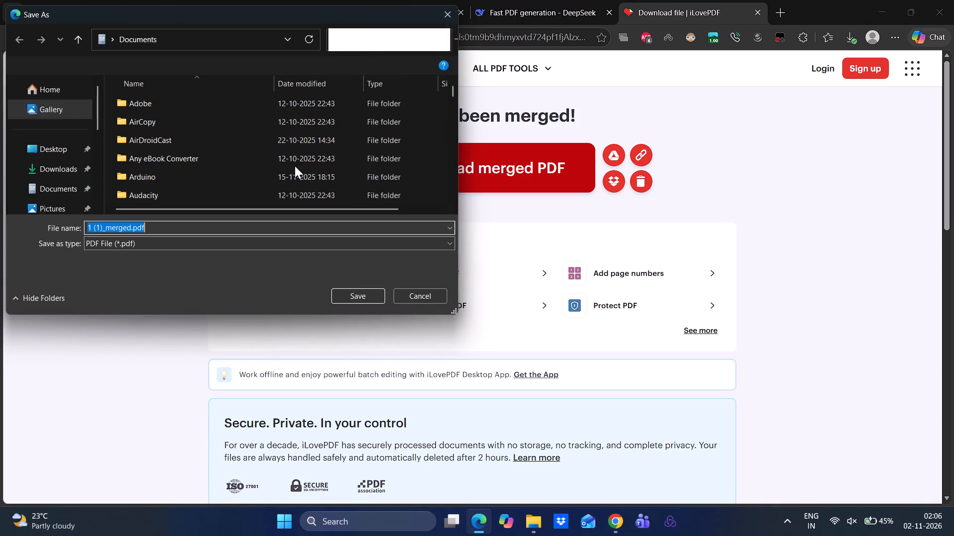
pyautogui.click(44, 212)
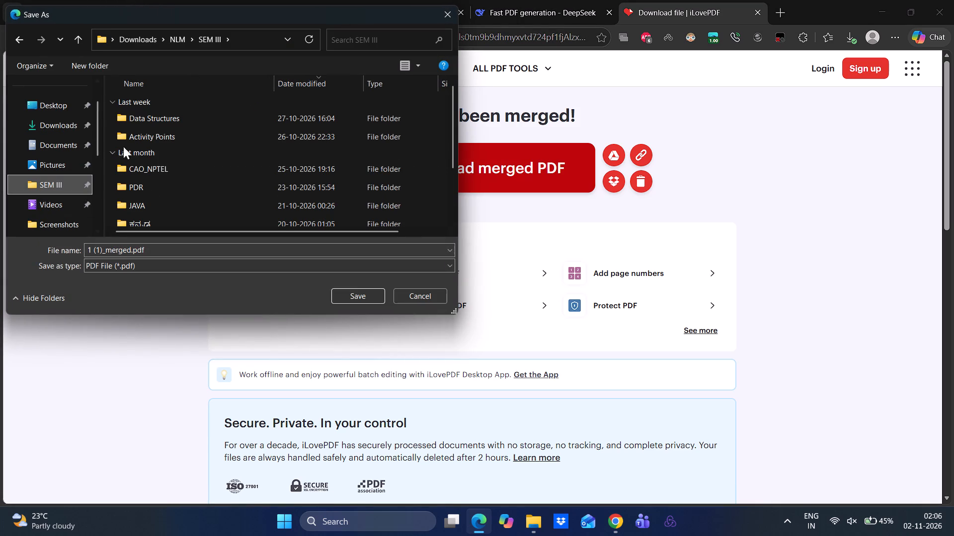
pyautogui.scroll(-1, 152, 209)
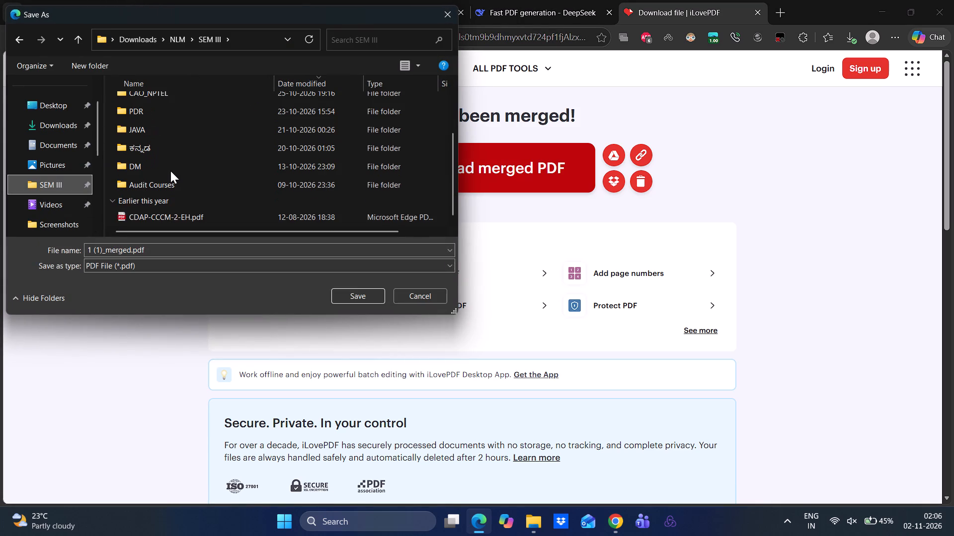
pyautogui.doubleClick(170, 171)
pyautogui.doubleClick(144, 116)
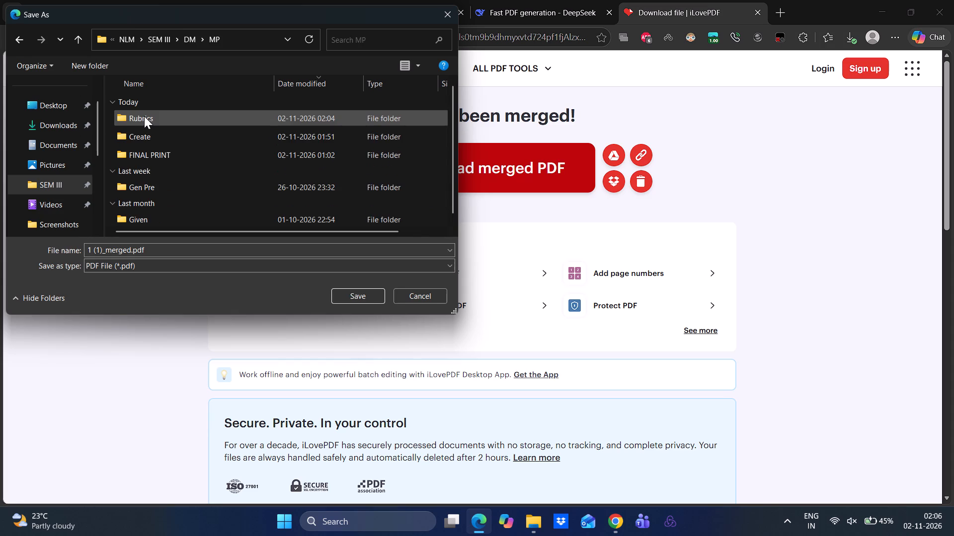
pyautogui.doubleClick(146, 119)
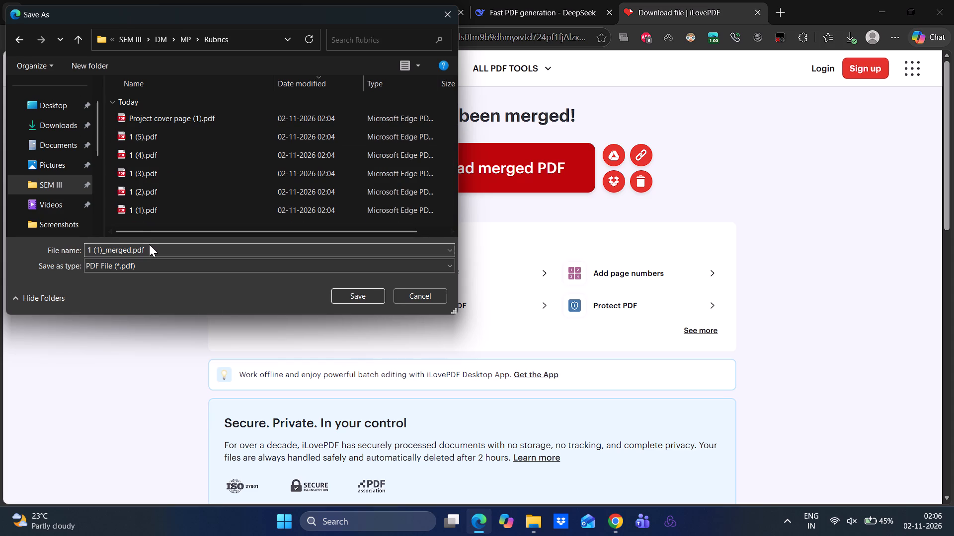
pyautogui.click(149, 244)
pyautogui.press('Left')
pyautogui.write('Rubrice')
pyautogui.press('BackSpace')
pyautogui.write('s Merges')
pyautogui.press('BackSpace')
pyautogui.write('d')
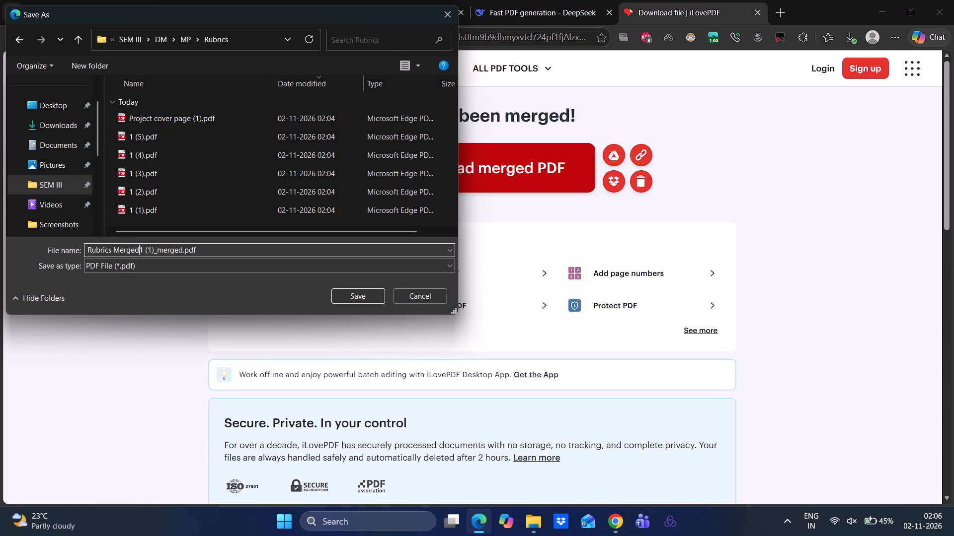
pyautogui.press('space')
pyautogui.write('DM')
pyautogui.press('space')
pyautogui.press('Return')
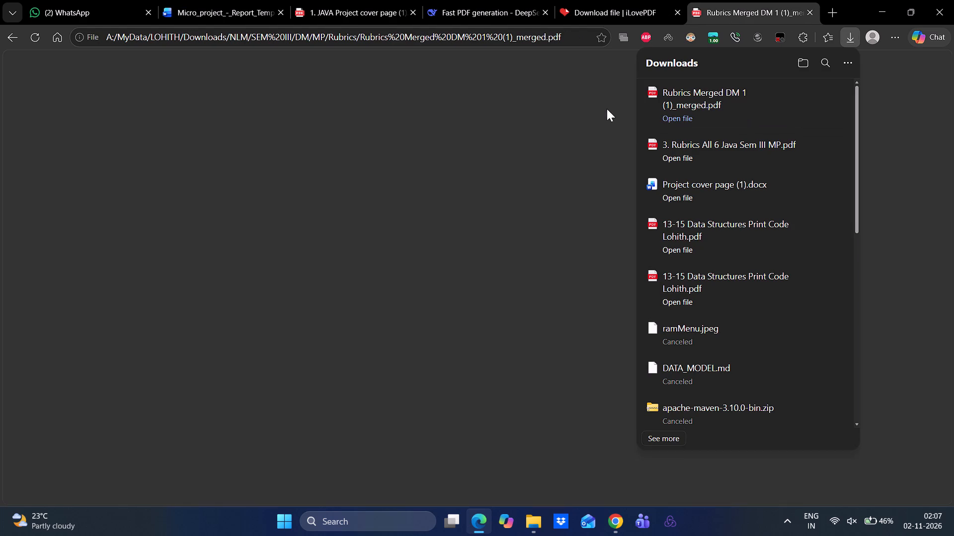
pyautogui.click(608, 116)
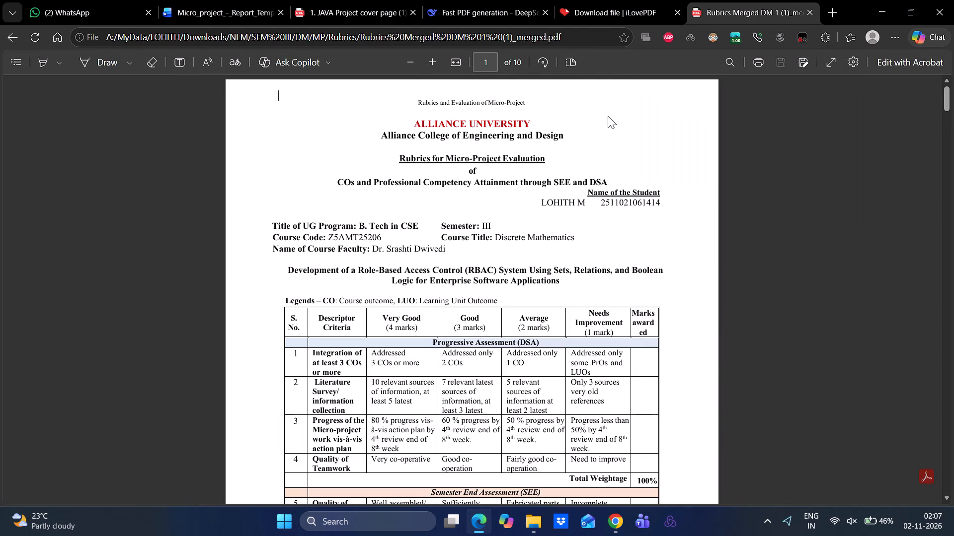
# Open the print setup for the merged rubrics PDF and expand its additional settings to check paper size, scale and quality.
pyautogui.hotkey('ctrl', 'p')
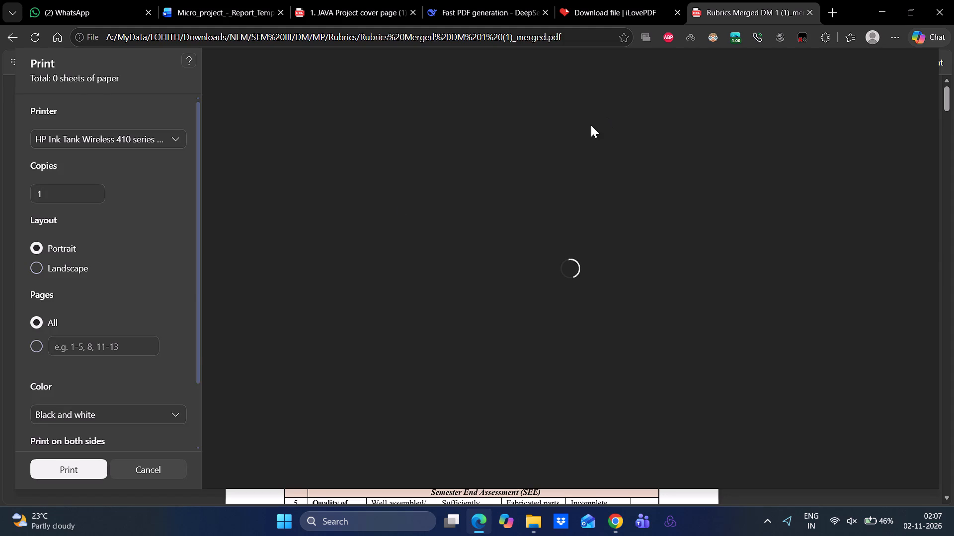
pyautogui.scroll(-3, 139, 225)
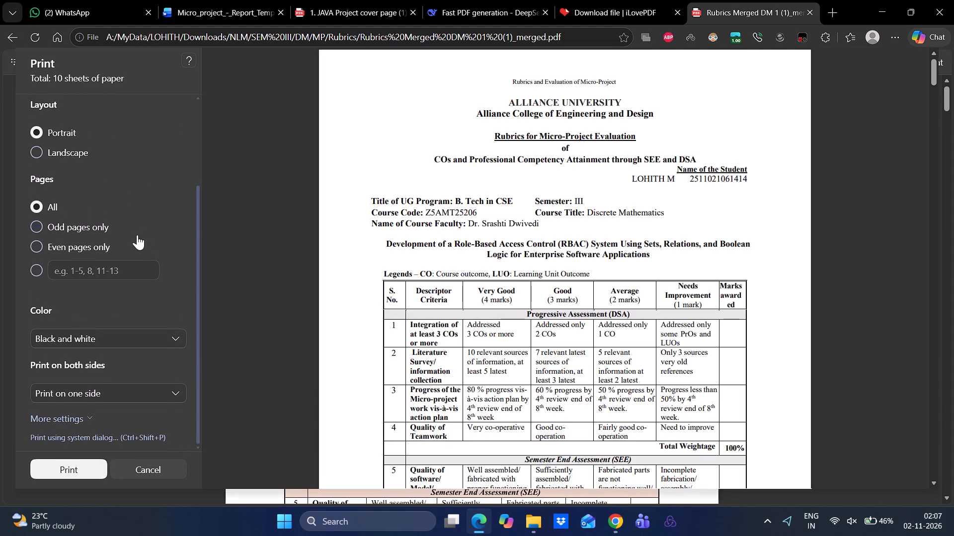
pyautogui.scroll(-2, 137, 235)
pyautogui.click(73, 413)
pyautogui.scroll(-4, 131, 276)
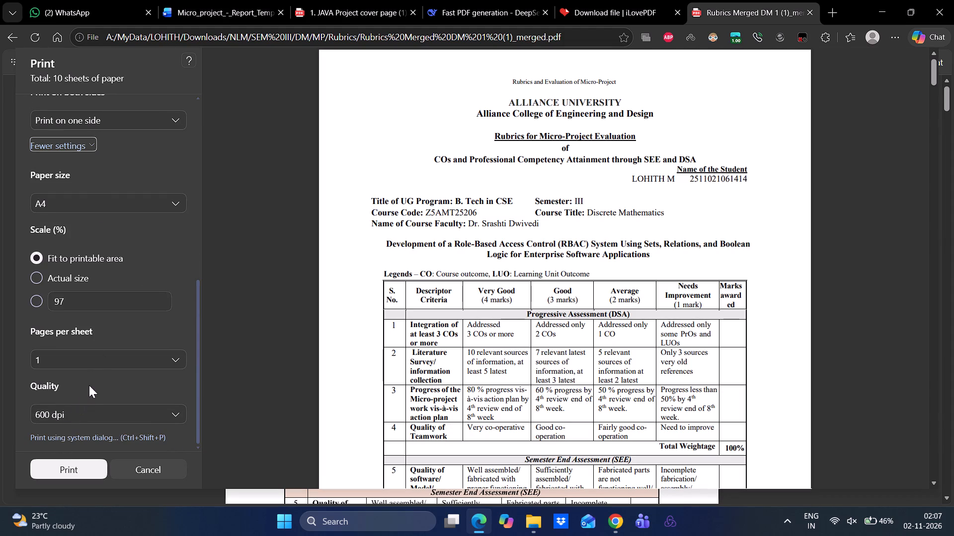
# Look through the print preview of the merged rubrics PDF to check each student's pages through to the last one.
pyautogui.scroll(-5, 322, 288)
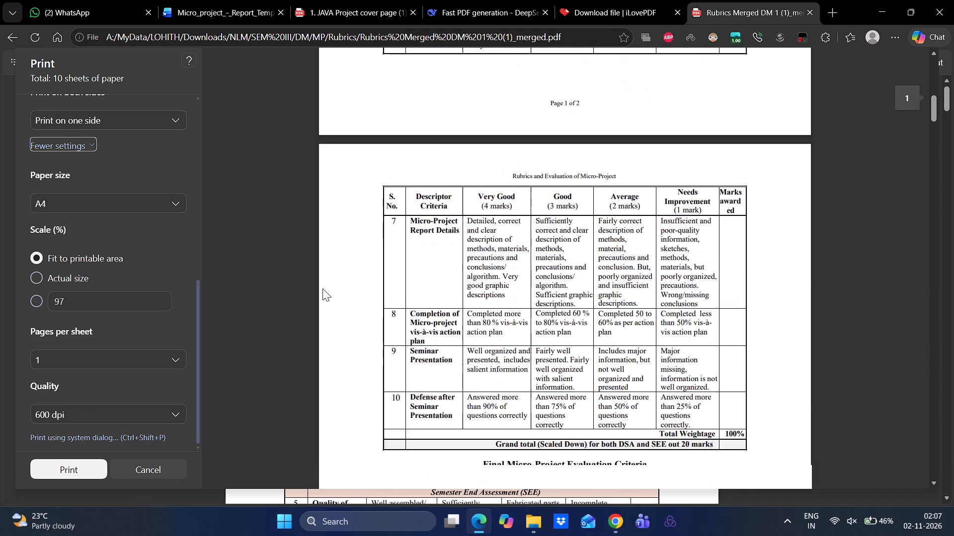
pyautogui.scroll(-9, 322, 288)
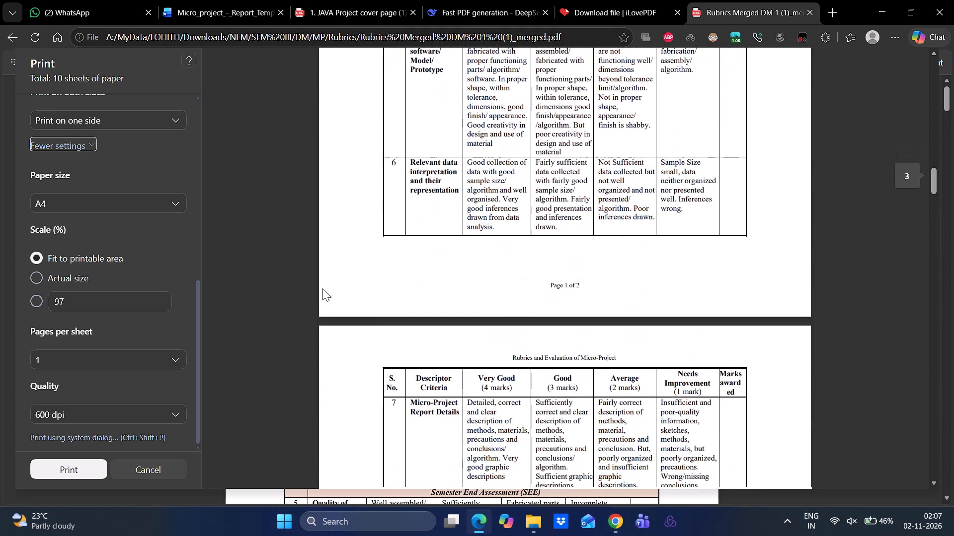
pyautogui.scroll(-8, 322, 288)
pyautogui.scroll(1, 322, 288)
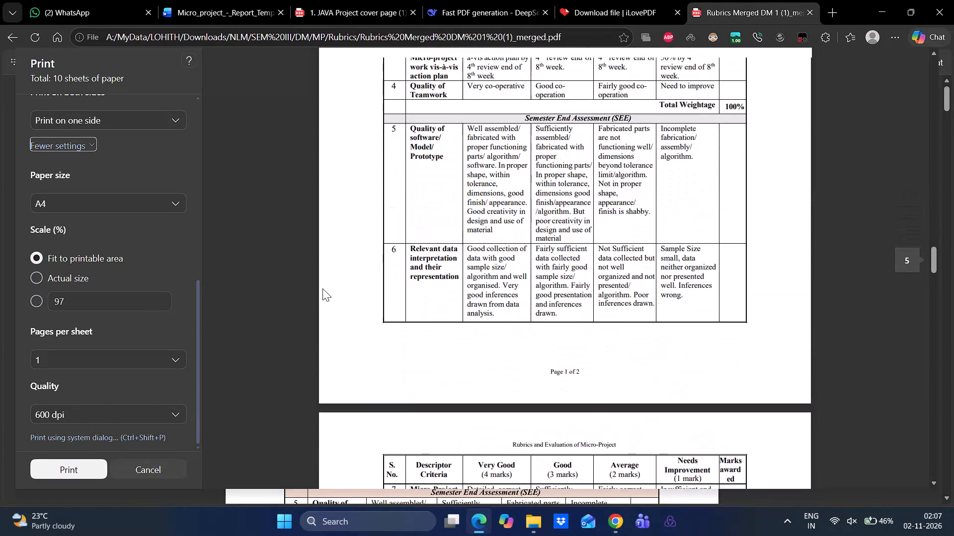
pyautogui.scroll(4, 322, 288)
pyautogui.scroll(-4, 322, 288)
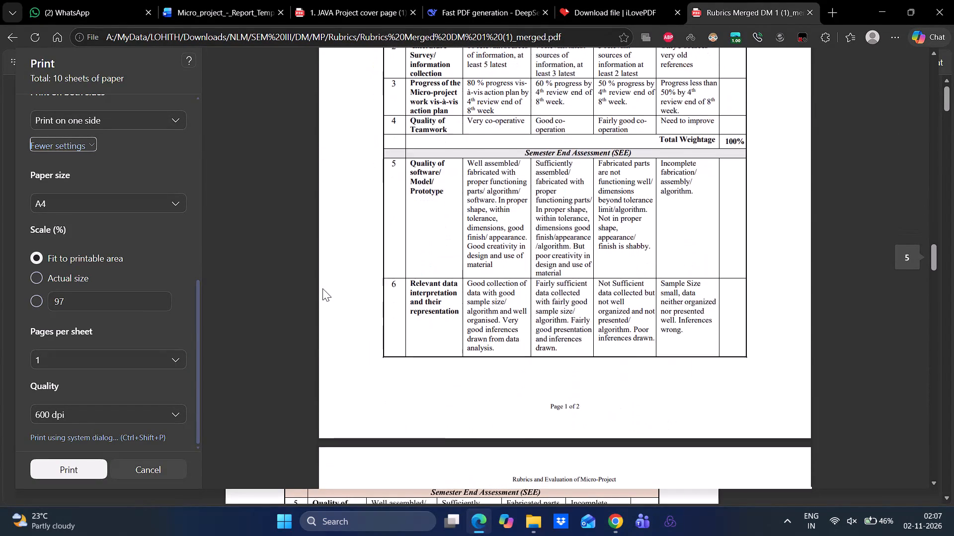
pyautogui.scroll(-11, 322, 288)
pyautogui.scroll(3, 322, 288)
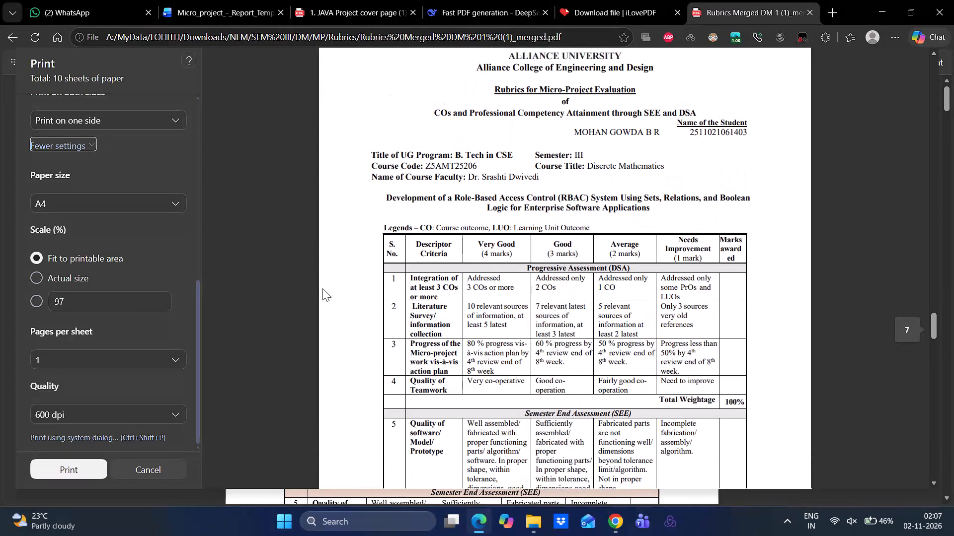
pyautogui.scroll(-7, 322, 288)
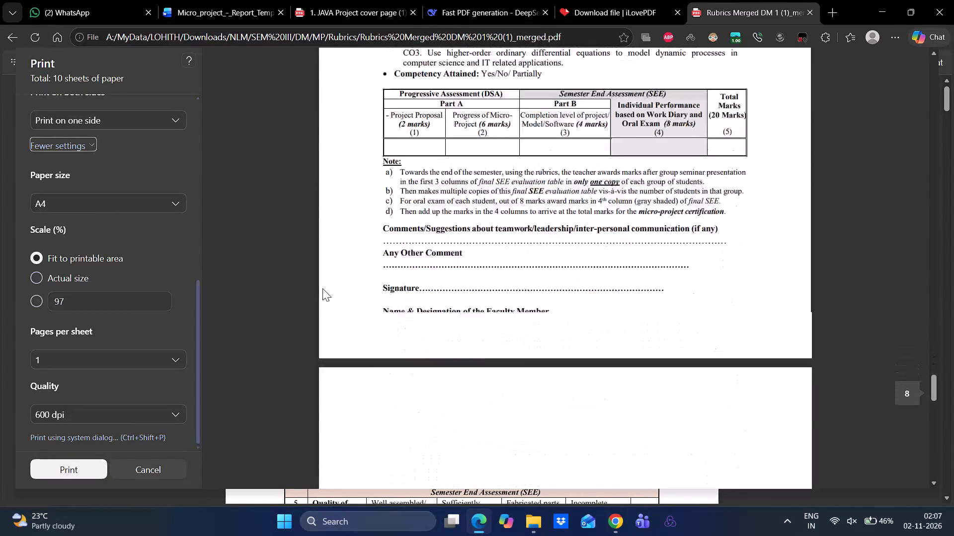
pyautogui.scroll(-3, 322, 288)
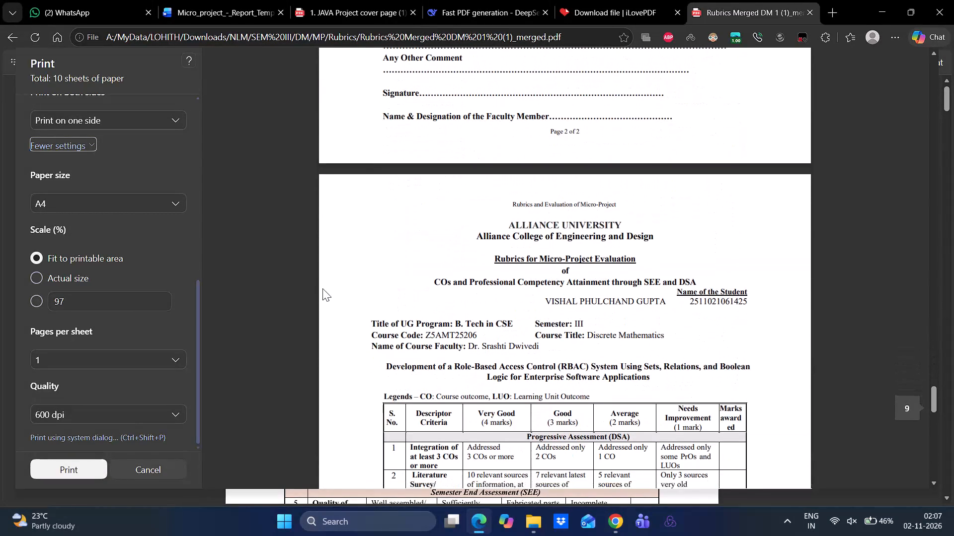
pyautogui.scroll(-3, 322, 288)
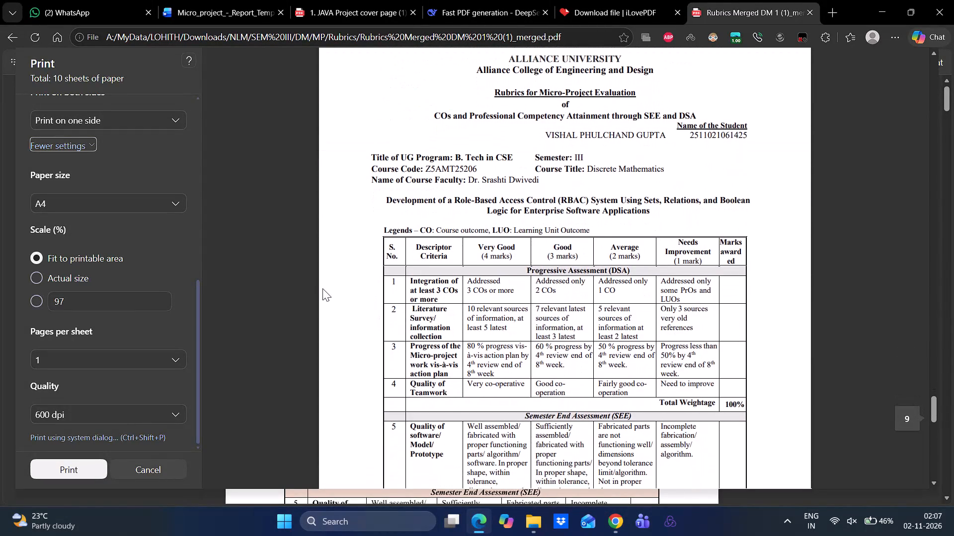
pyautogui.scroll(-16, 322, 288)
pyautogui.scroll(5, 322, 288)
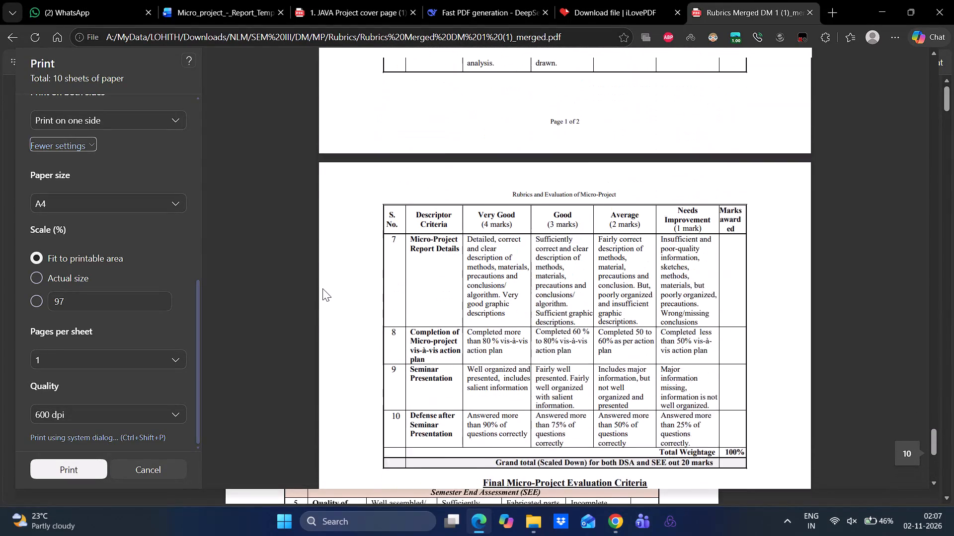
pyautogui.scroll(3, 322, 288)
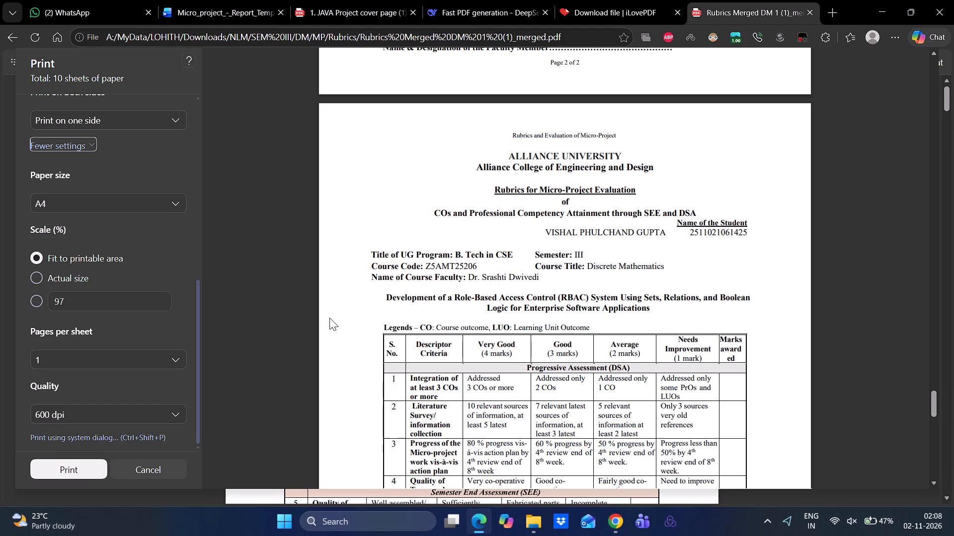
pyautogui.scroll(-17, 329, 318)
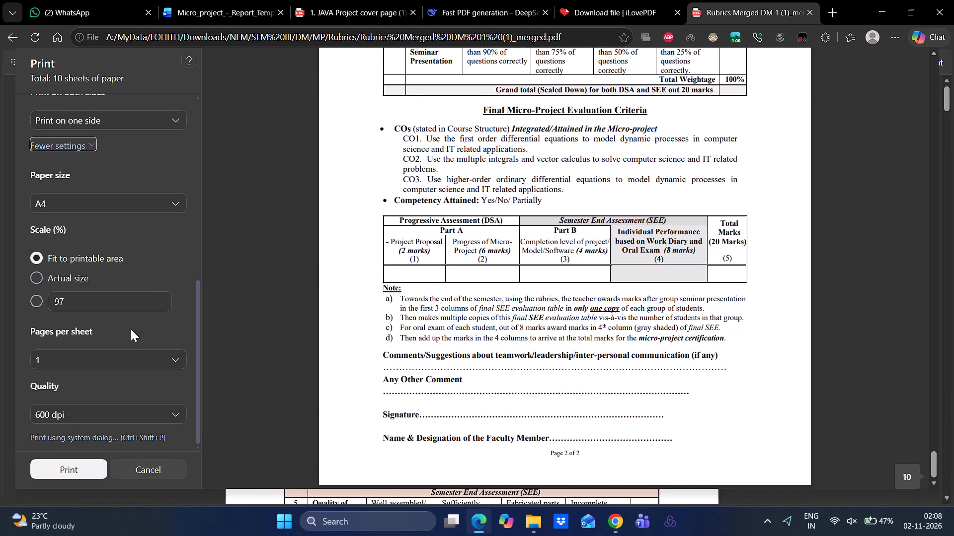
# Print one copy of all pages of the merged rubrics PDF, black and white and one-sided on A4, with the HP Ink Tank Wireless 410 series.
pyautogui.click(64, 468)
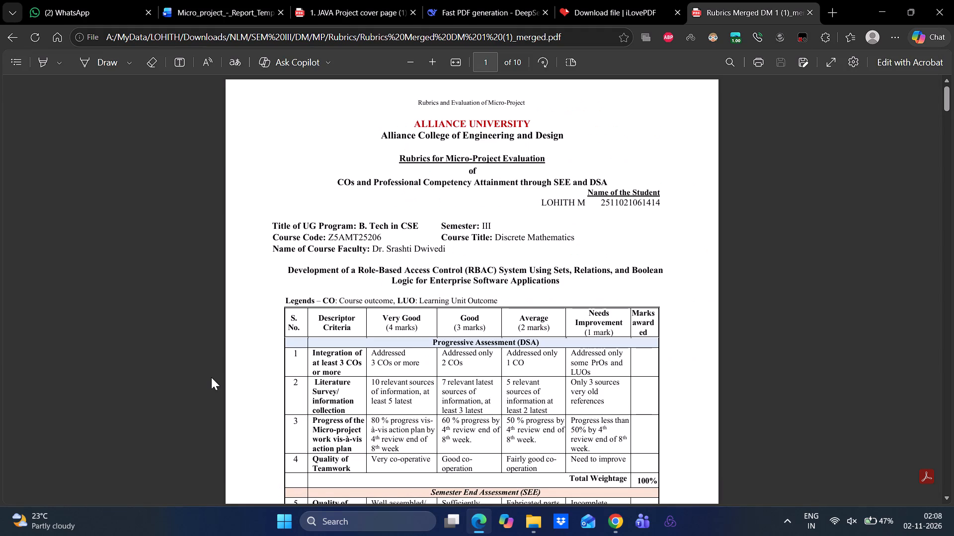
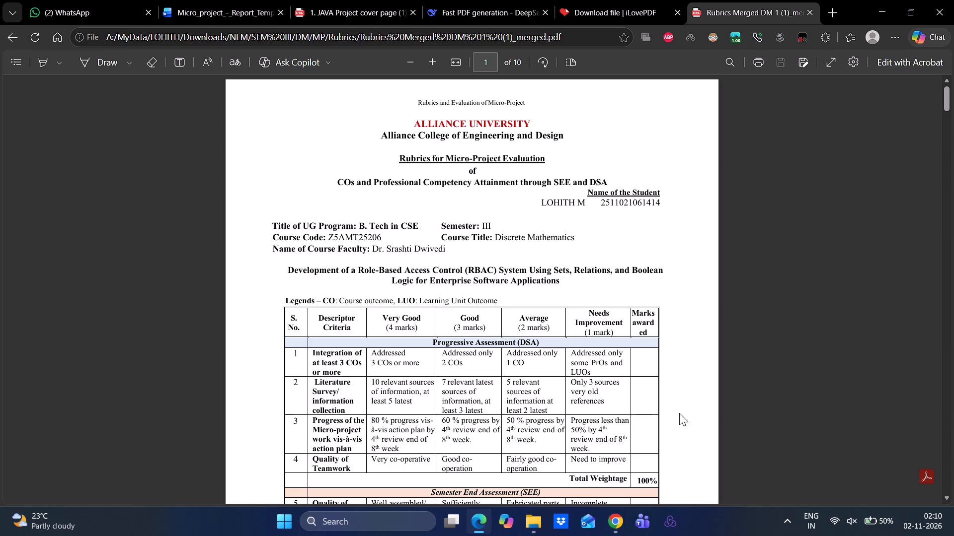
# Open the Windows print queue to check the progress of the merged rubrics PDF job on the HP Ink Tank Wireless 410 series.
pyautogui.click(836, 524)
pyautogui.click(791, 522)
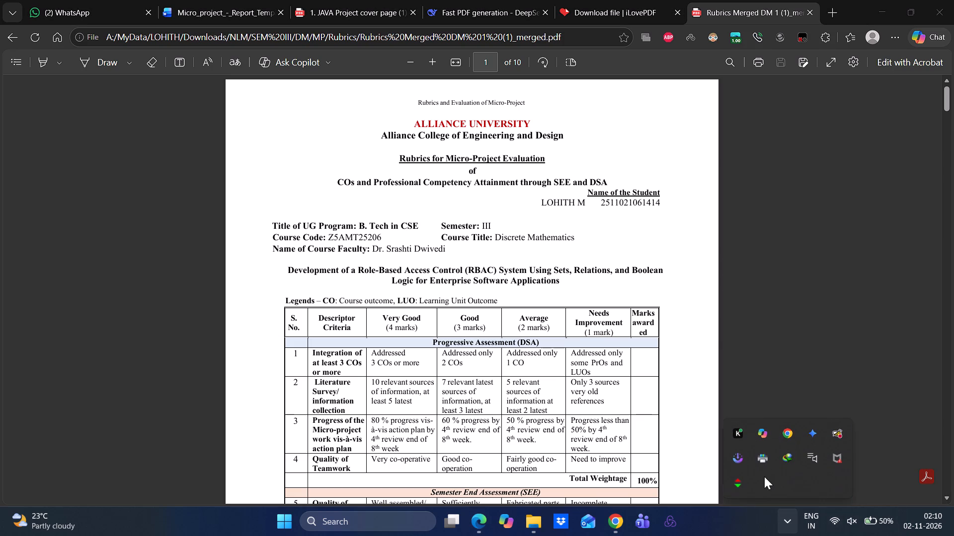
pyautogui.doubleClick(765, 461)
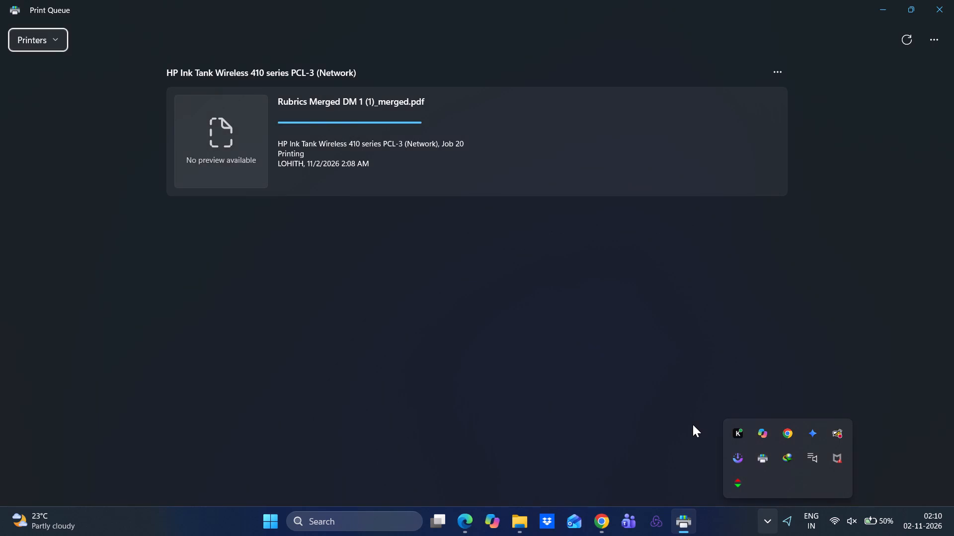
pyautogui.click(646, 358)
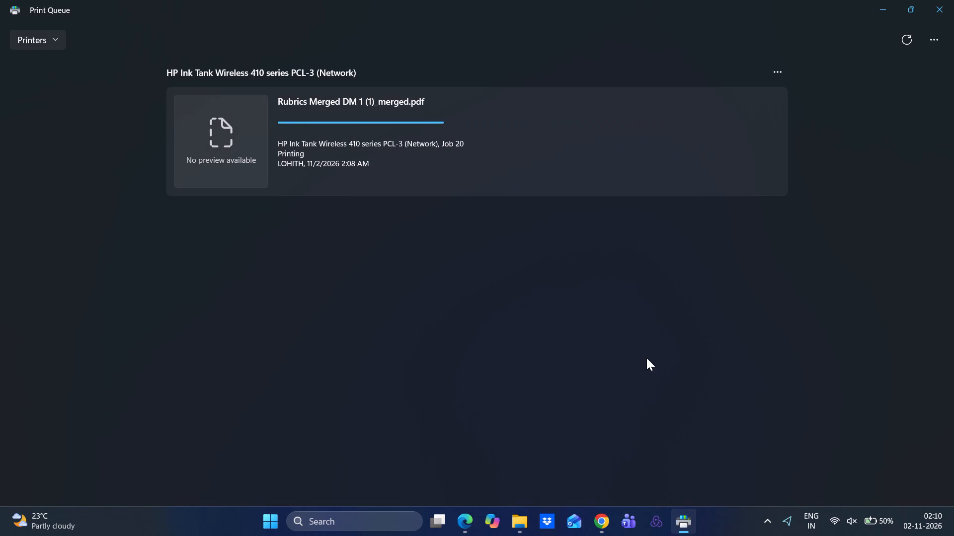
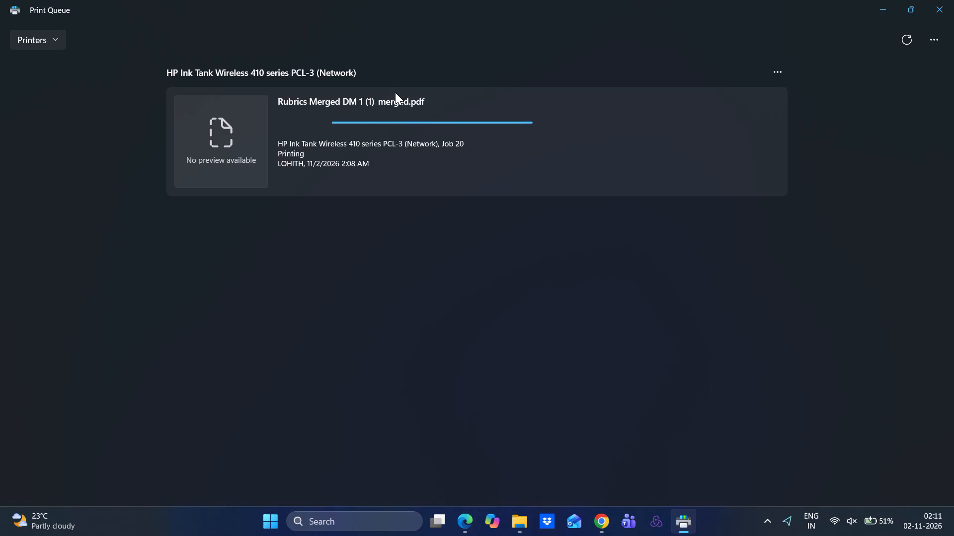
# Cancel the print job "Rubrics Merged DM 1 (1)_merged.pdf" on the HP Ink Tank Wireless 410 series and refresh the print queue.
pyautogui.scroll(-1, 395, 92)
pyautogui.rightClick(399, 124)
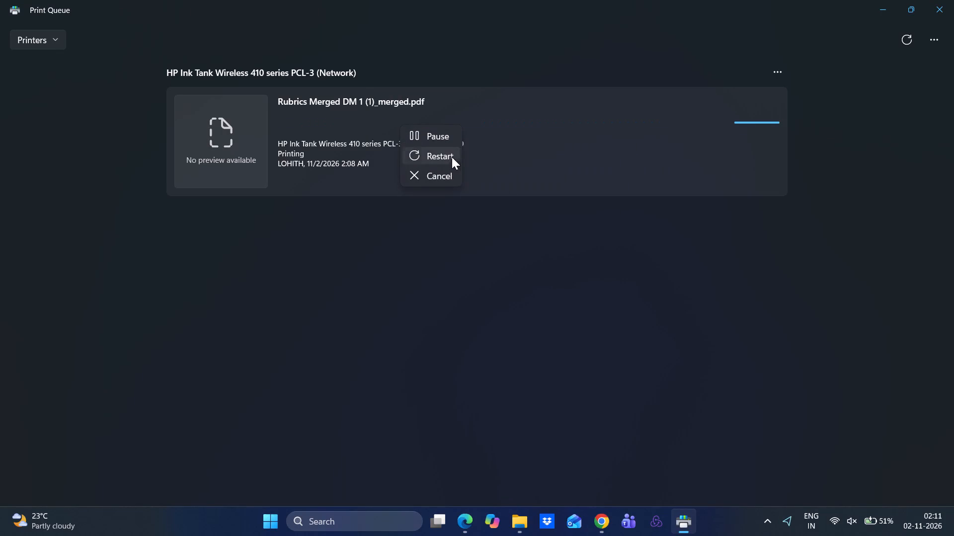
pyautogui.click(441, 179)
pyautogui.press('Return')
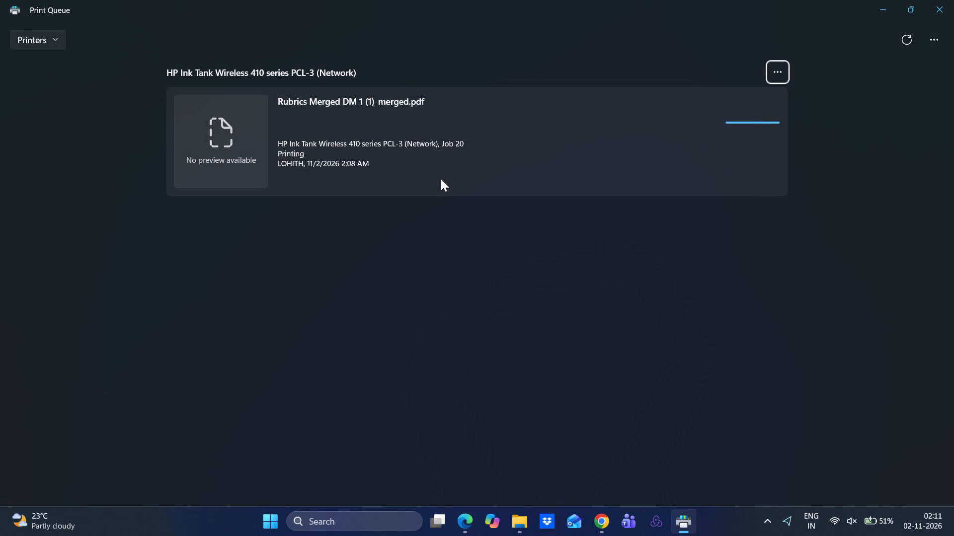
pyautogui.click(902, 46)
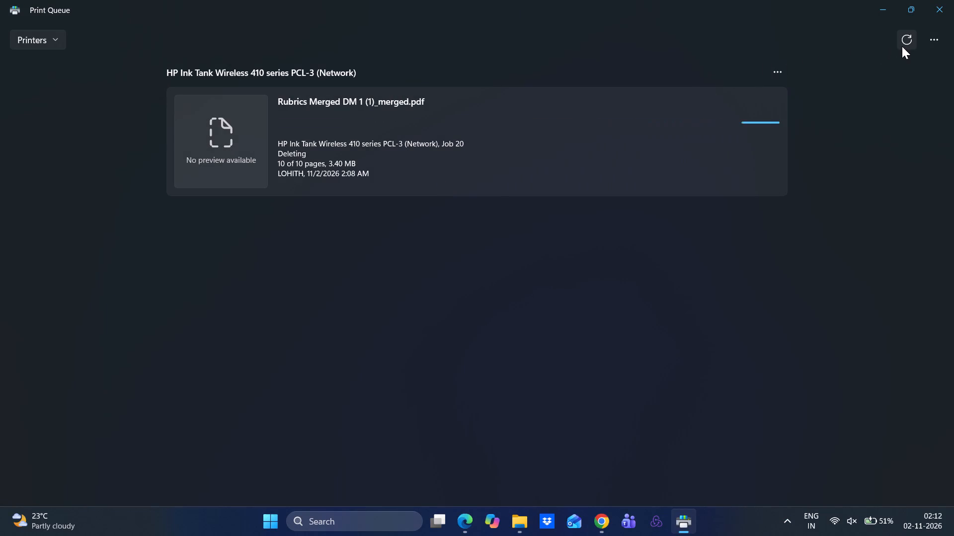
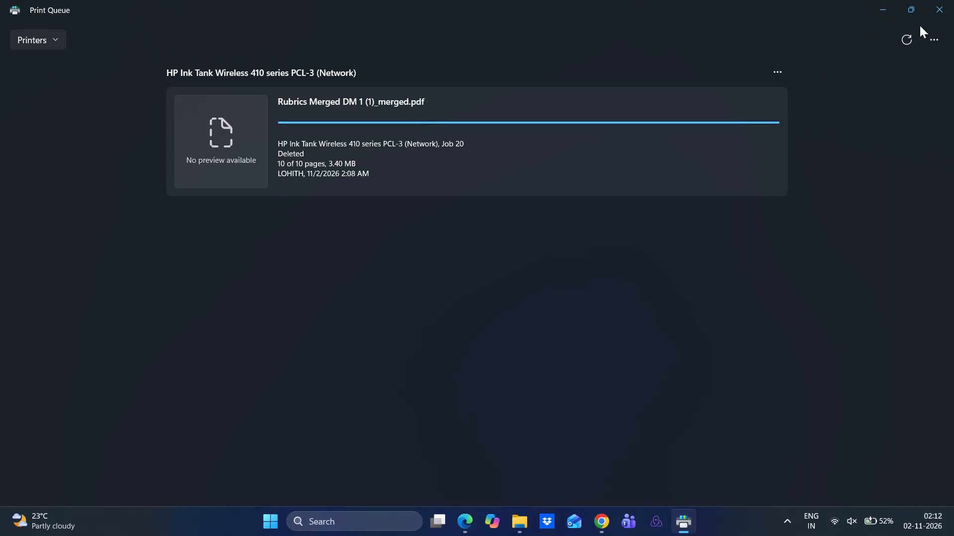
# Refresh the print queue once more and close the Print Queue window.
pyautogui.click(908, 44)
pyautogui.click(953, 0)
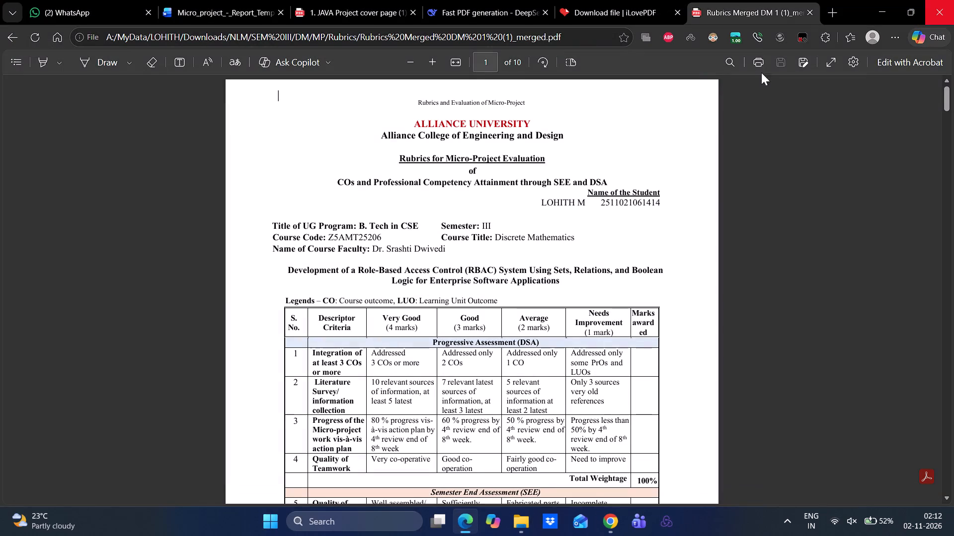
# Print only pages 1-5 of the merged rubrics PDF on the HP Ink Tank Wireless 410 series.
pyautogui.scroll(4, 554, 196)
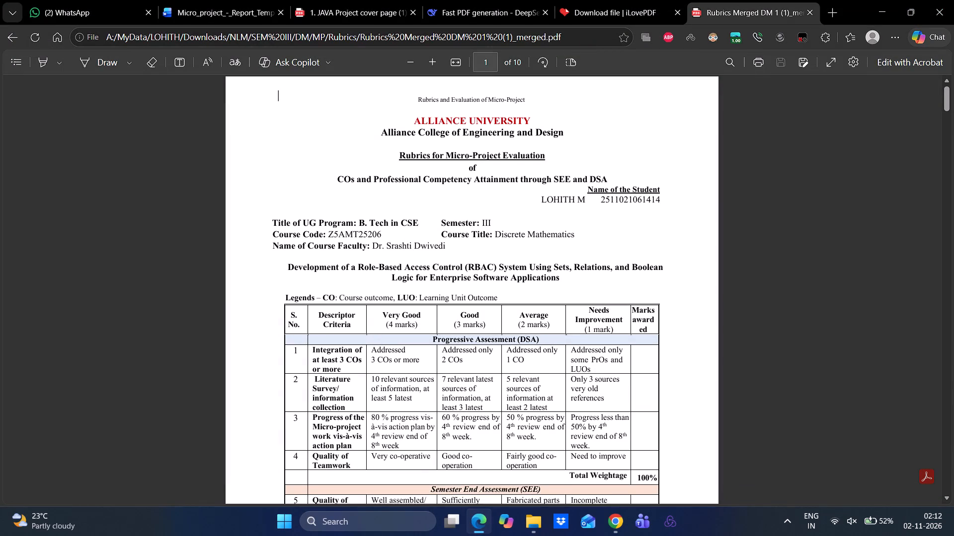
pyautogui.hotkey('ctrl', 'p')
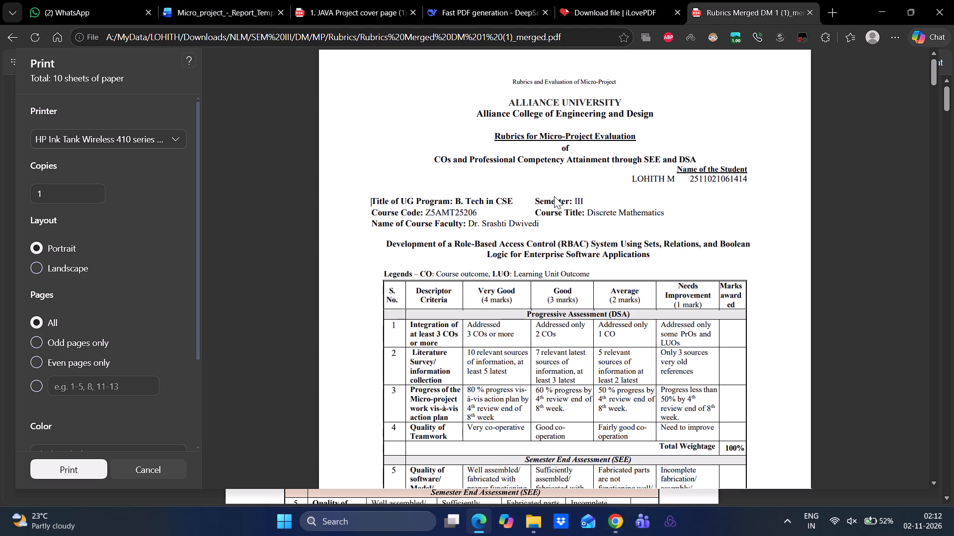
pyautogui.click(79, 394)
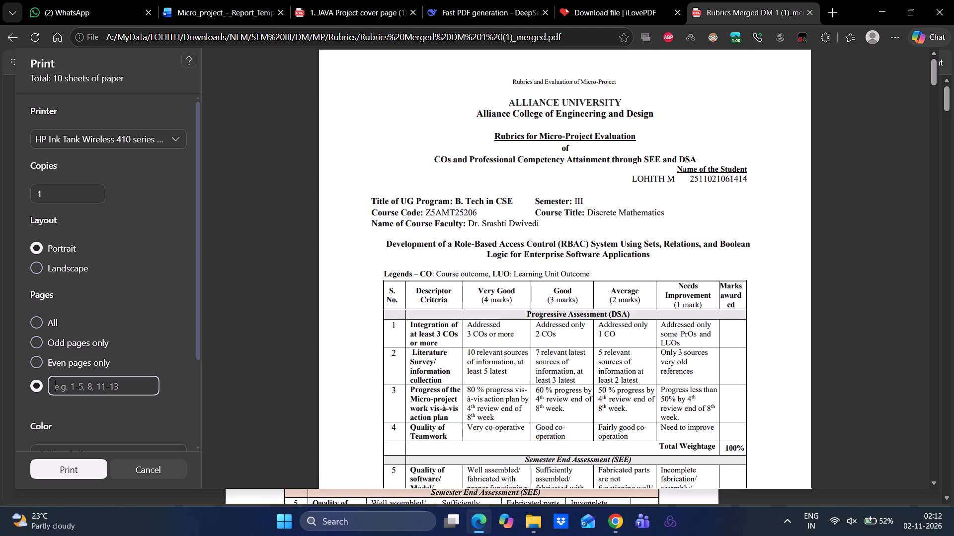
pyautogui.write('1-5')
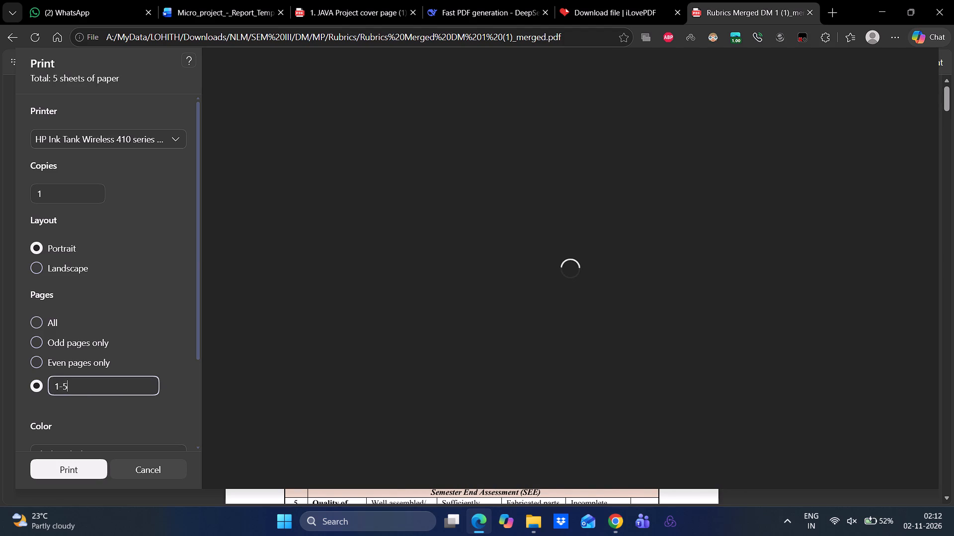
pyautogui.scroll(-3, 91, 316)
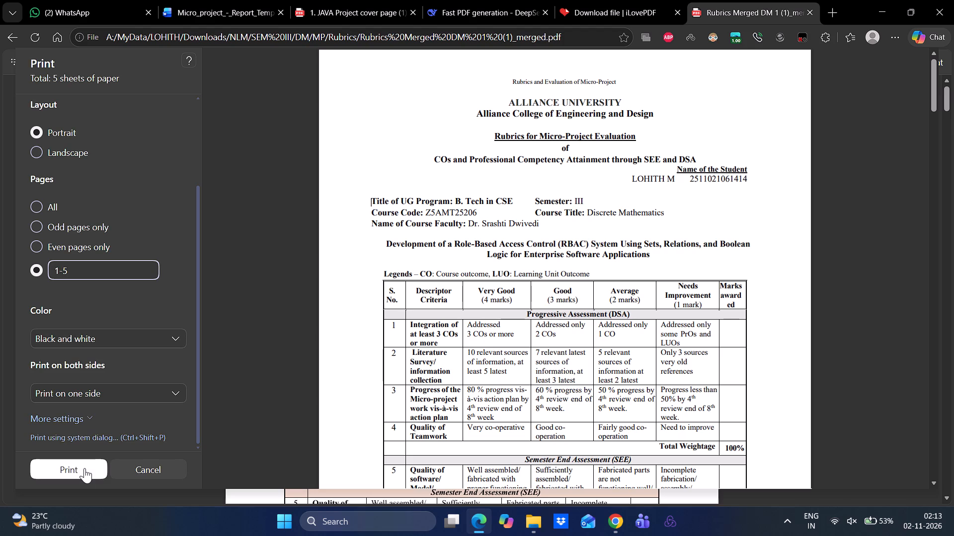
pyautogui.click(84, 468)
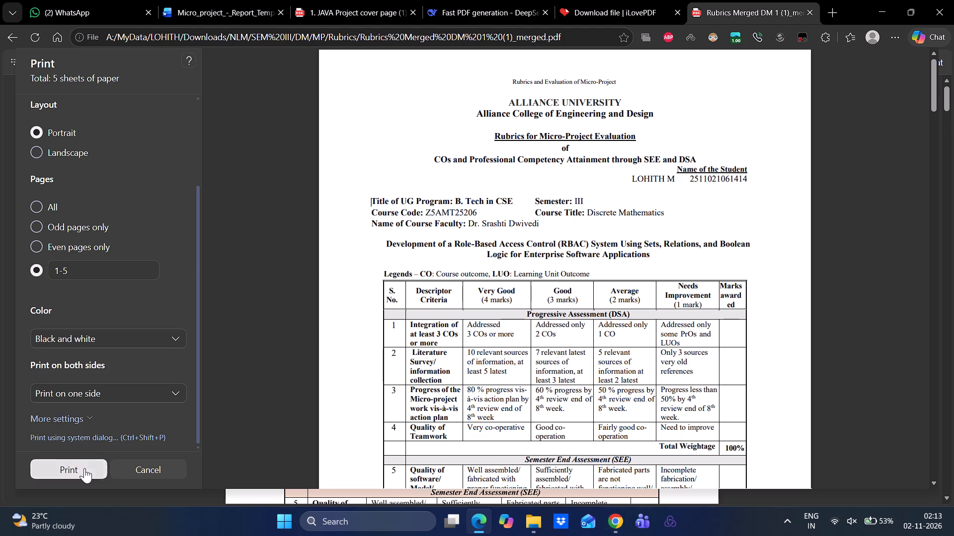
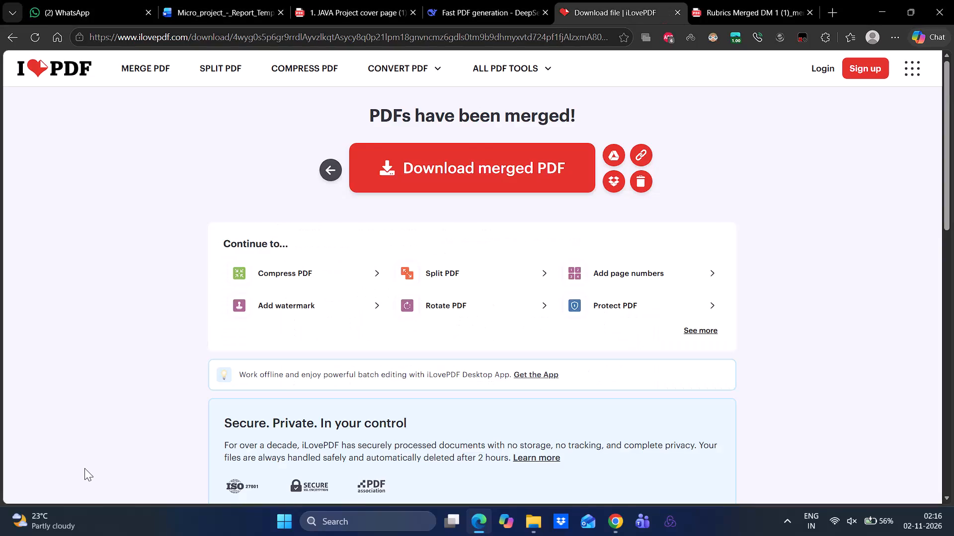
# Switch to the print queue, cancel the pending "Rubrics Merged DM 1 (1)_merged.pdf" job, refresh the queue and close it.
pyautogui.hotkey('alt', 'Tab')
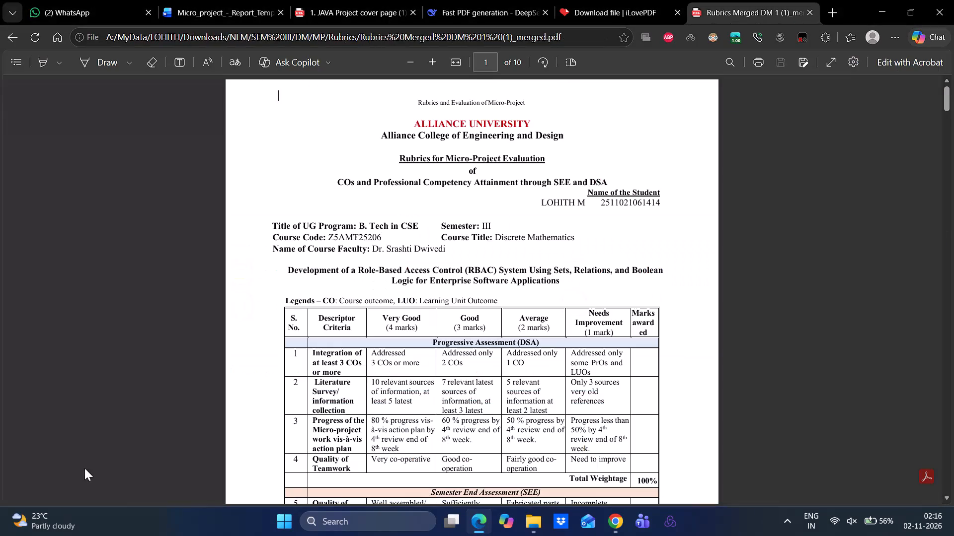
pyautogui.click(789, 515)
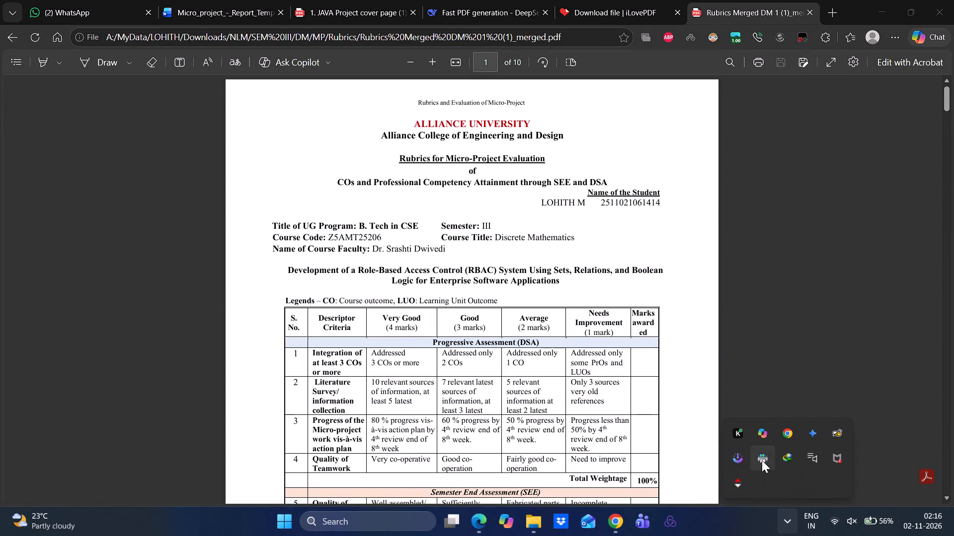
pyautogui.doubleClick(762, 460)
pyautogui.rightClick(435, 156)
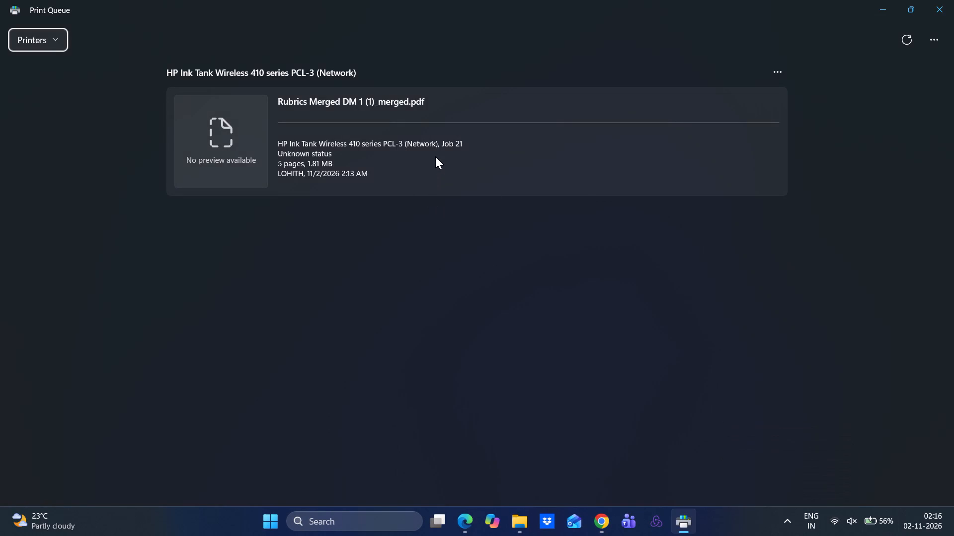
pyautogui.click(469, 201)
pyautogui.press('Return')
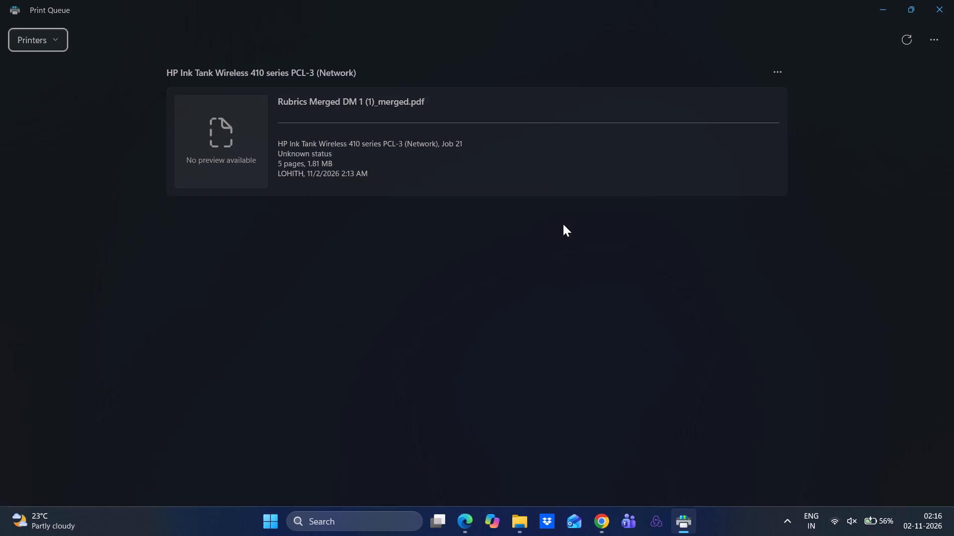
pyautogui.click(910, 47)
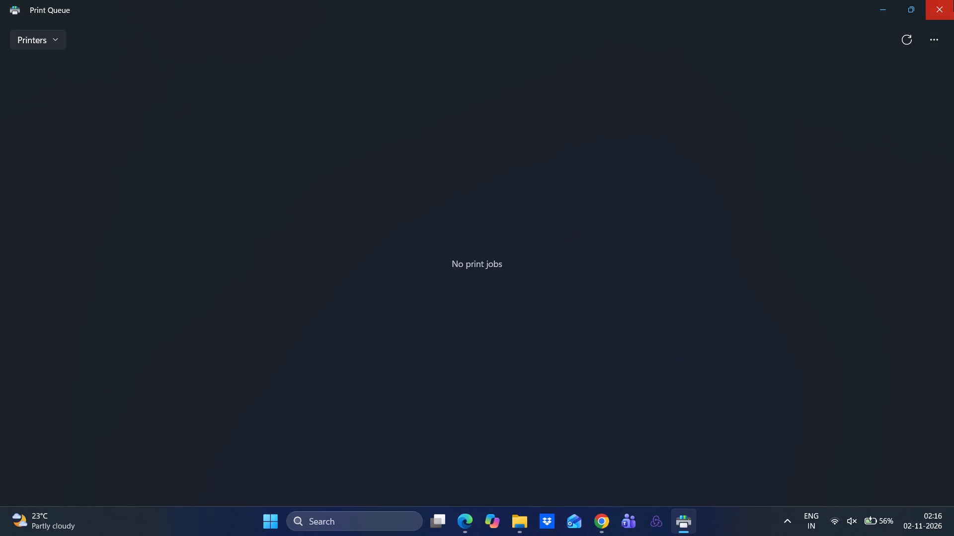
pyautogui.click(953, 0)
# Print one copy of pages 1-5 of the merged rubrics PDF in portrait on the HP Ink Tank Wireless 410 series.
pyautogui.hotkey('ctrl', 'p')
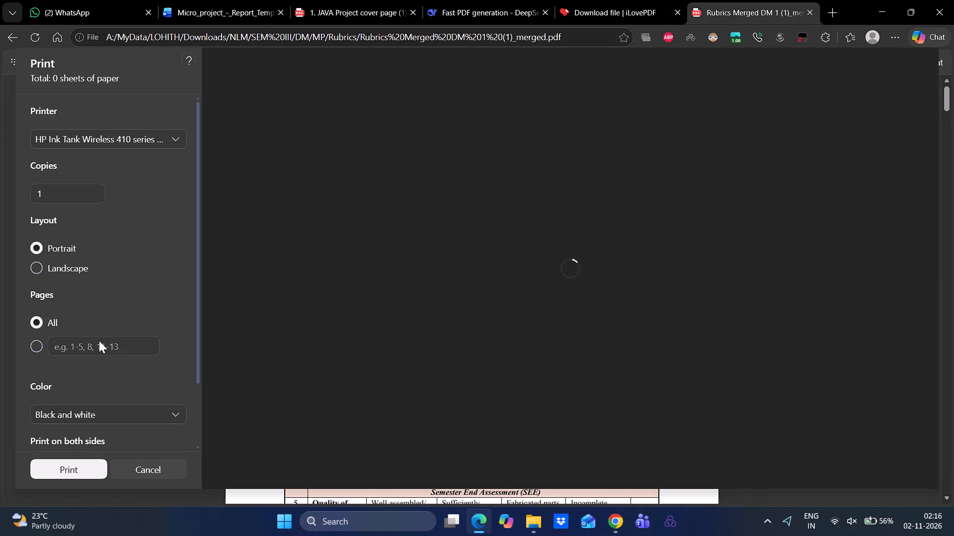
pyautogui.click(99, 340)
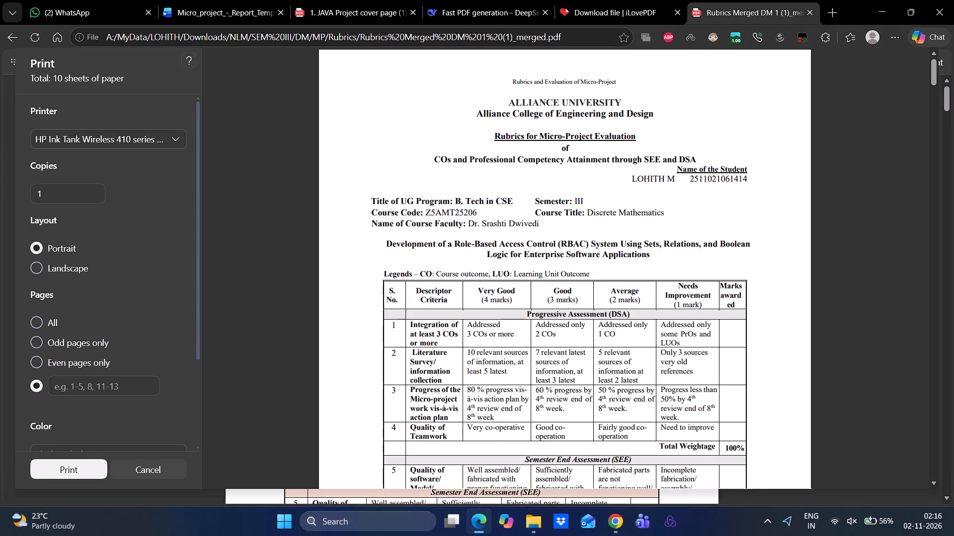
pyautogui.click(121, 391)
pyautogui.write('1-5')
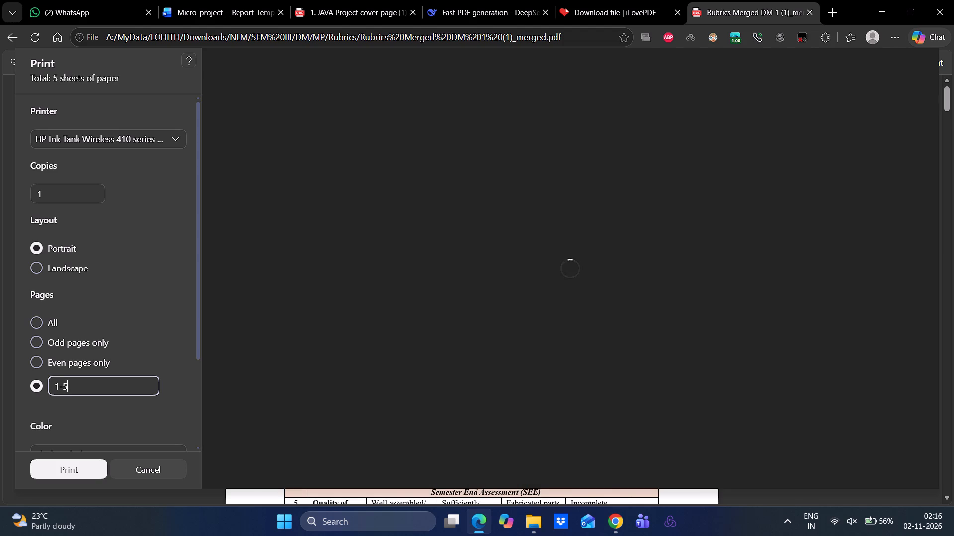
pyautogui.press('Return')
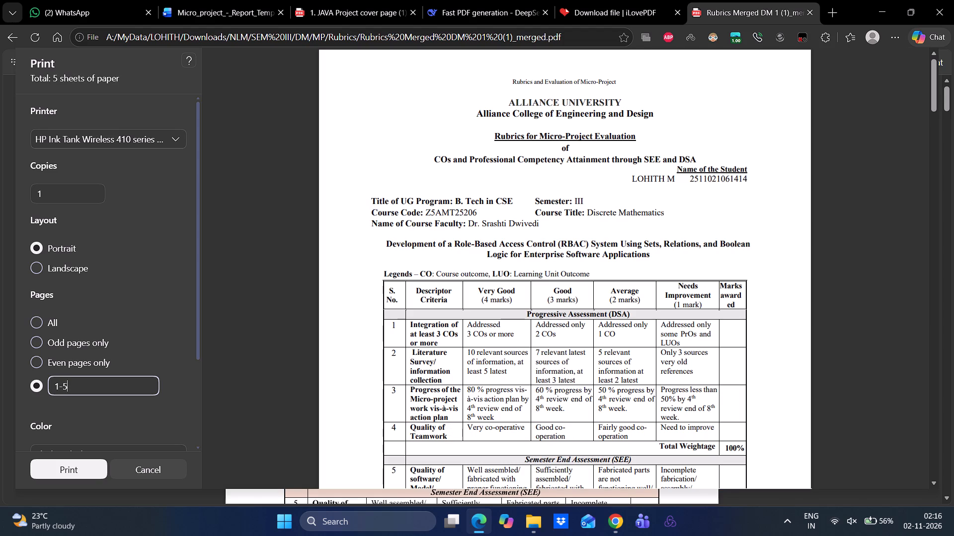
# Send pages 1-5 of the merged rubrics PDF to the HP Ink Tank Wireless 410 series printer.
pyautogui.click(63, 470)
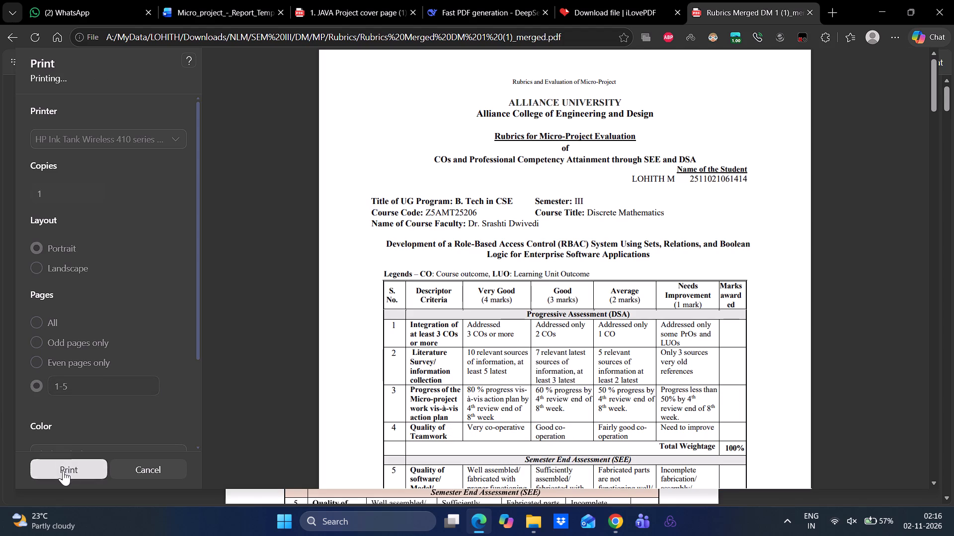